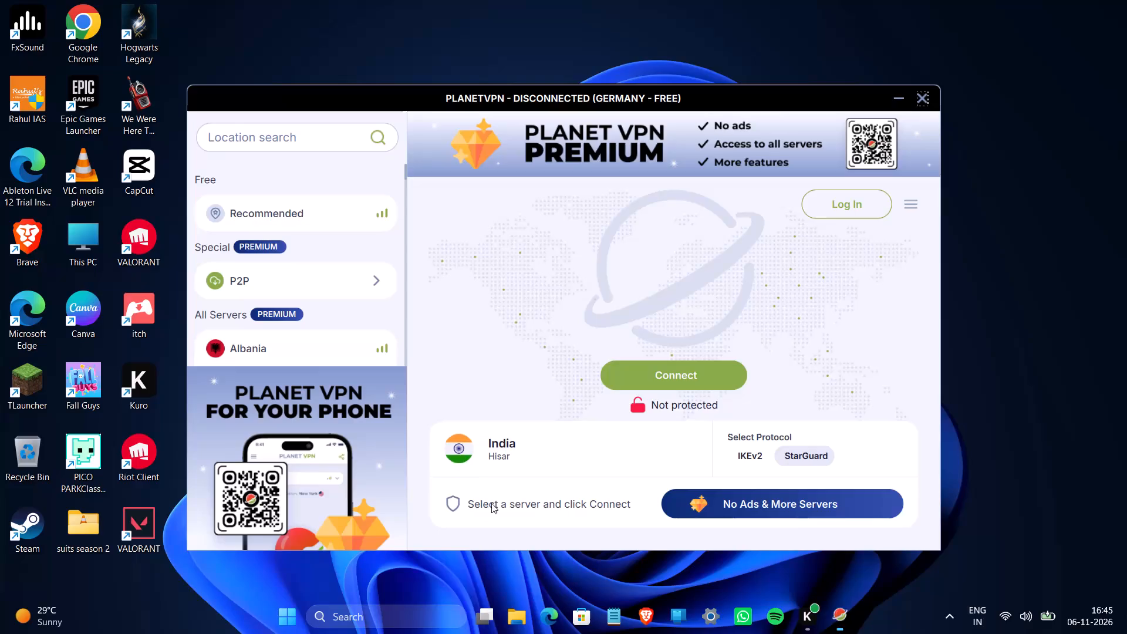
Connect the VPN to the selected free Germany server.
click(635, 376)
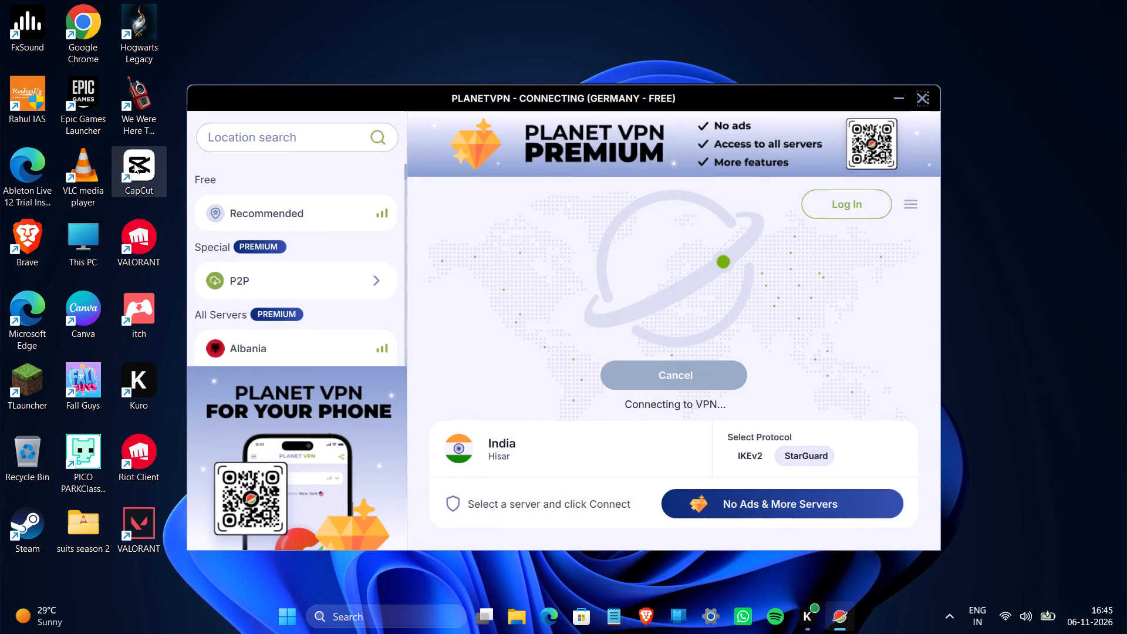
Open CapCut and move the blank project 1106 (1) to the trash.
double_click(137, 167)
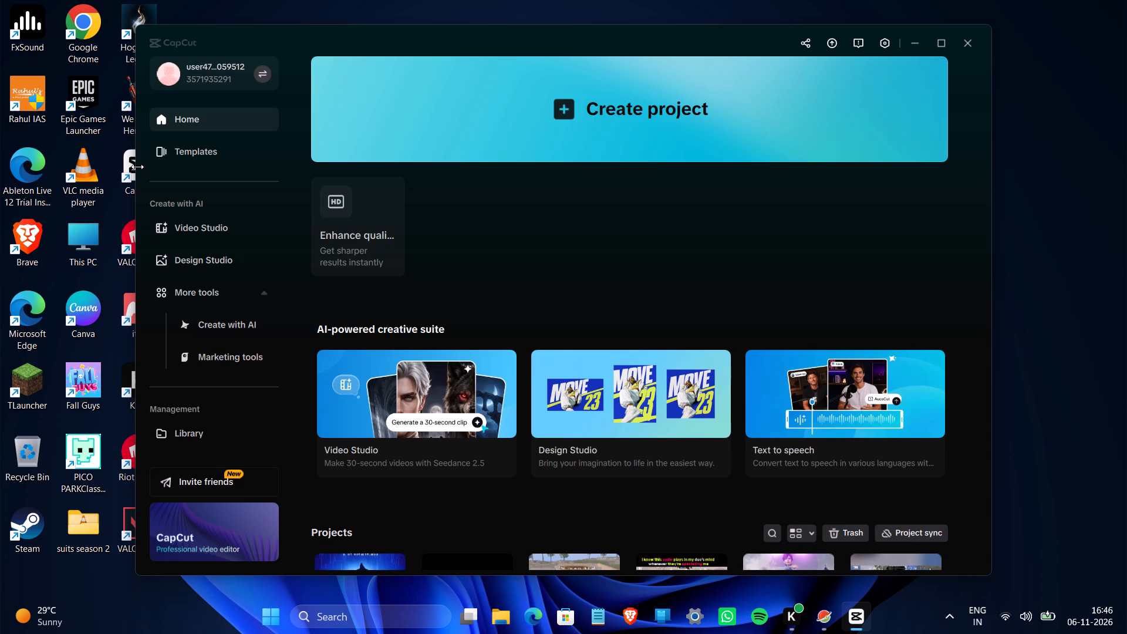
scroll(466, 251, down, 2)
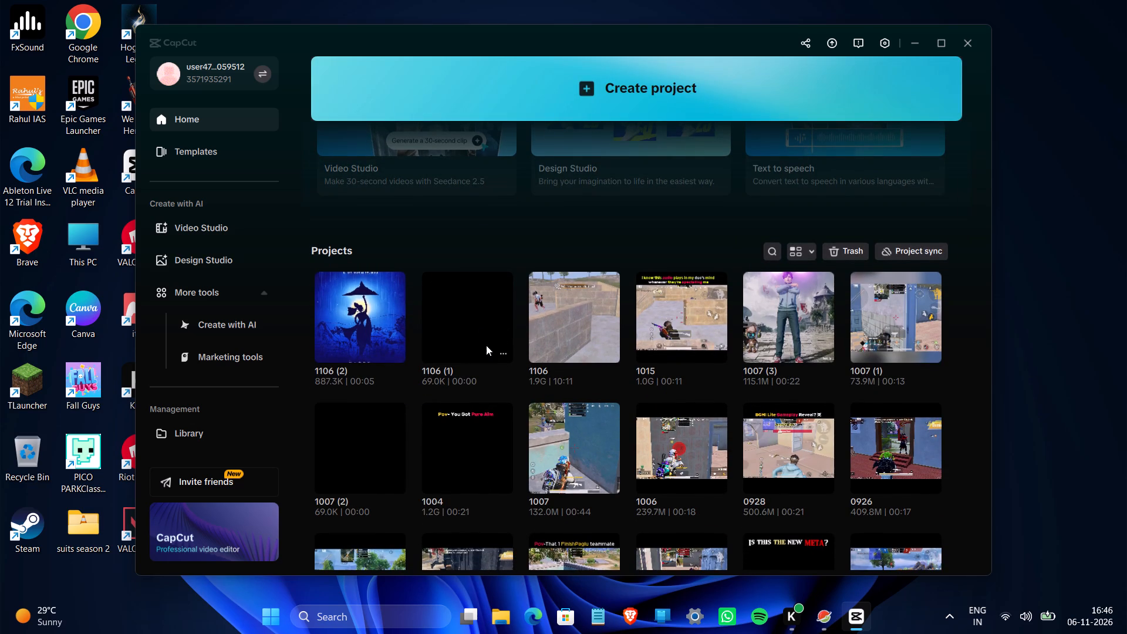
click(502, 355)
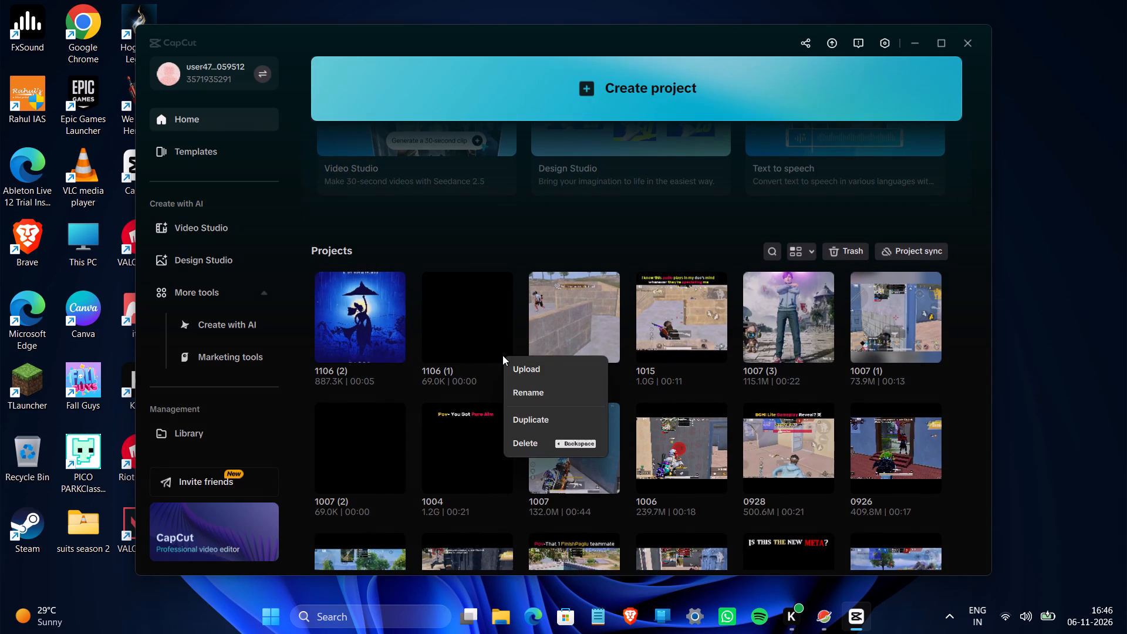
click(563, 450)
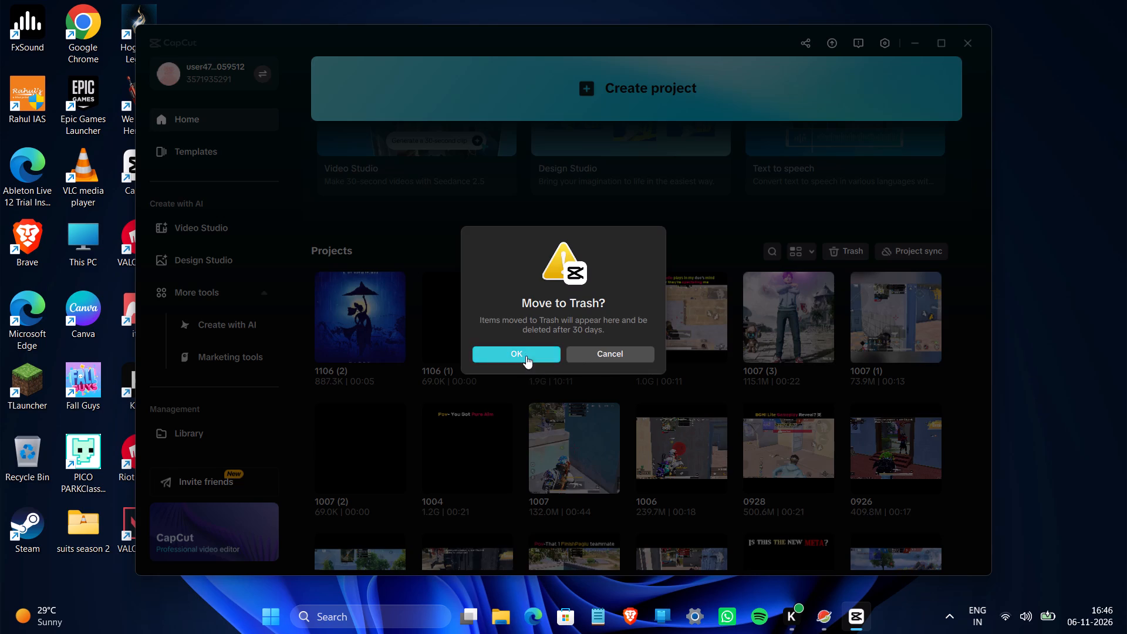
click(526, 356)
Open the existing project 1106 for editing.
click(471, 328)
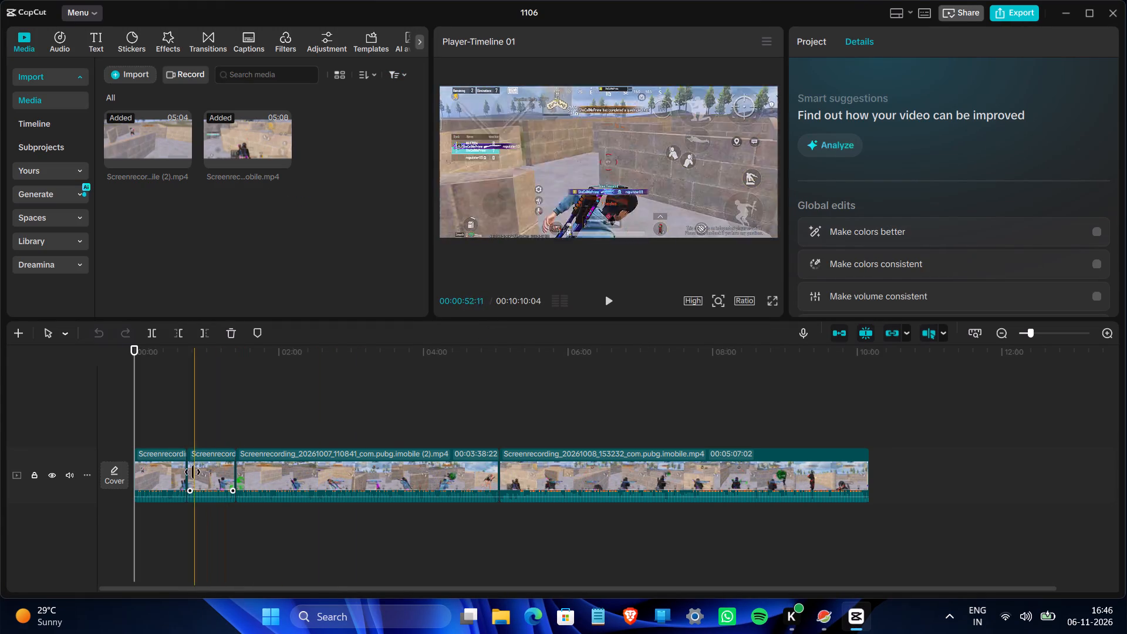
Delete the first clip, the 00:03:38:22 clip and the 00:05:07:02 clip from the timeline.
right_click(162, 470)
right_click(162, 470)
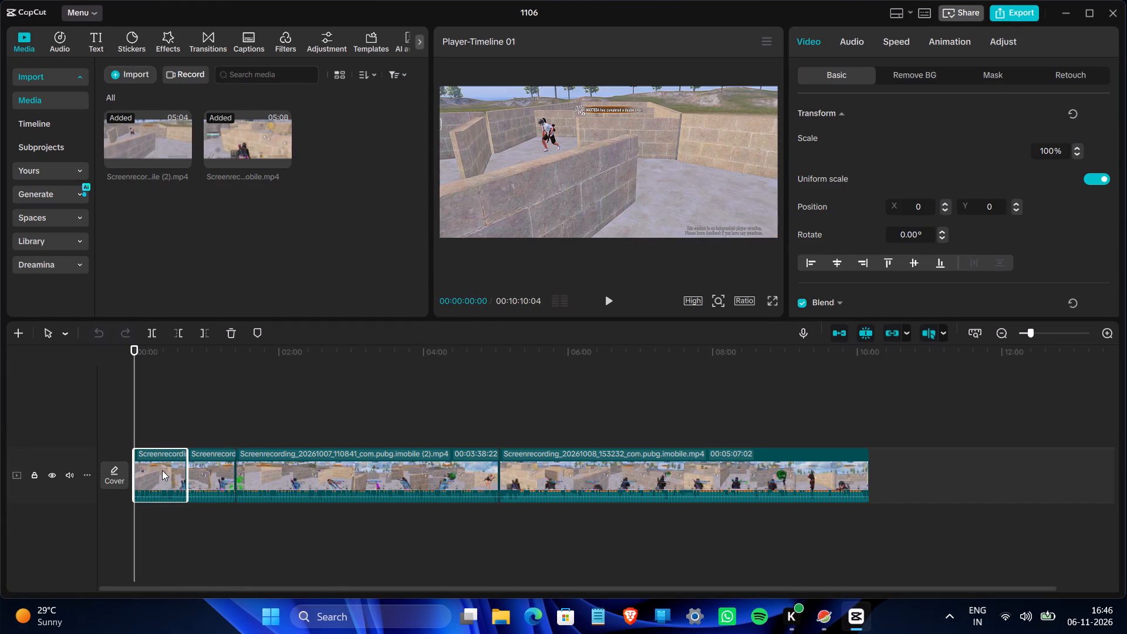
right_click(163, 466)
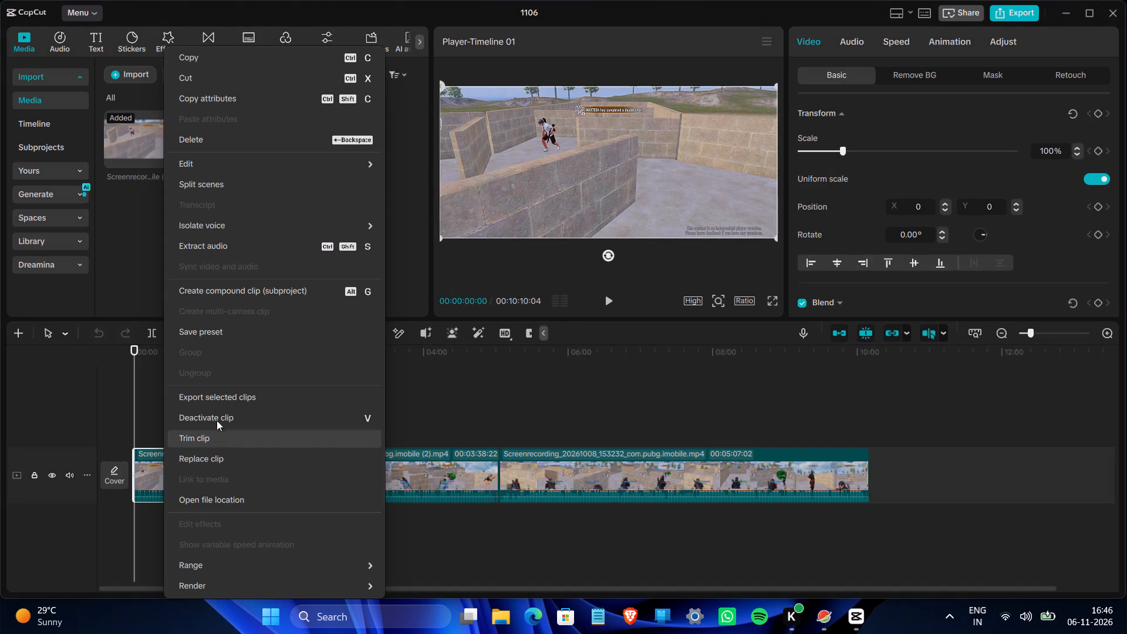
click(234, 140)
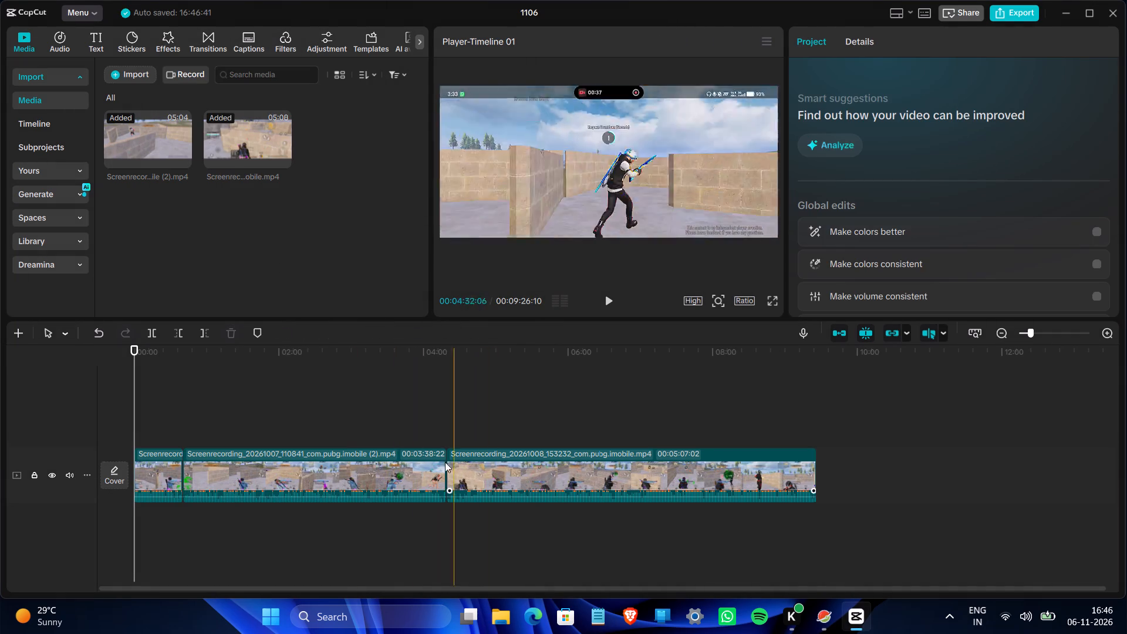
right_click(359, 467)
click(437, 141)
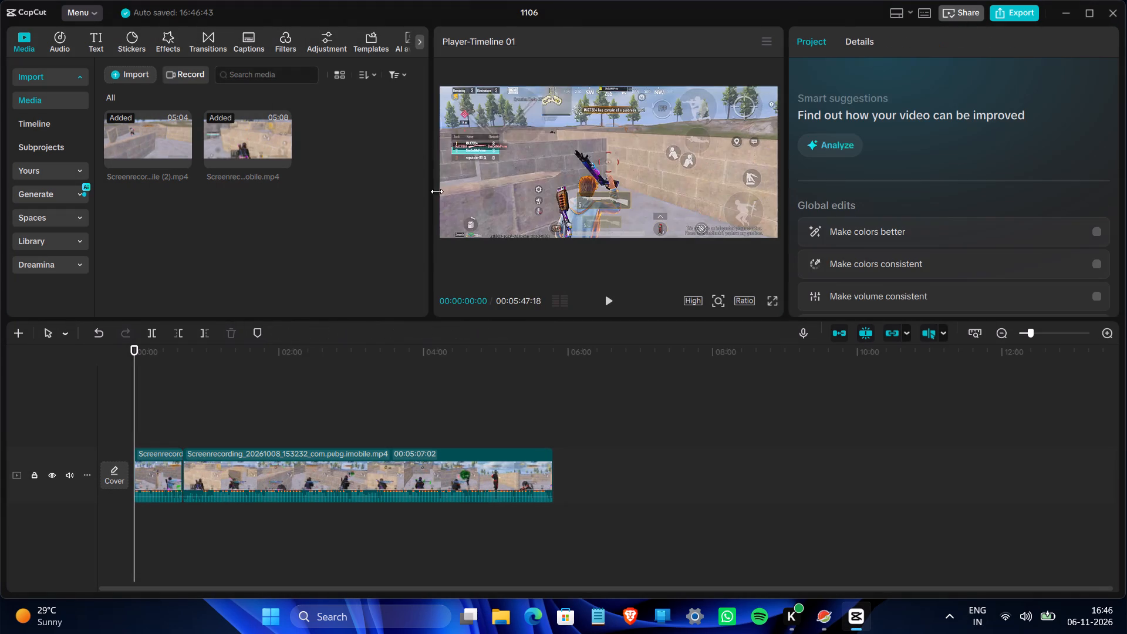
right_click(340, 474)
click(407, 136)
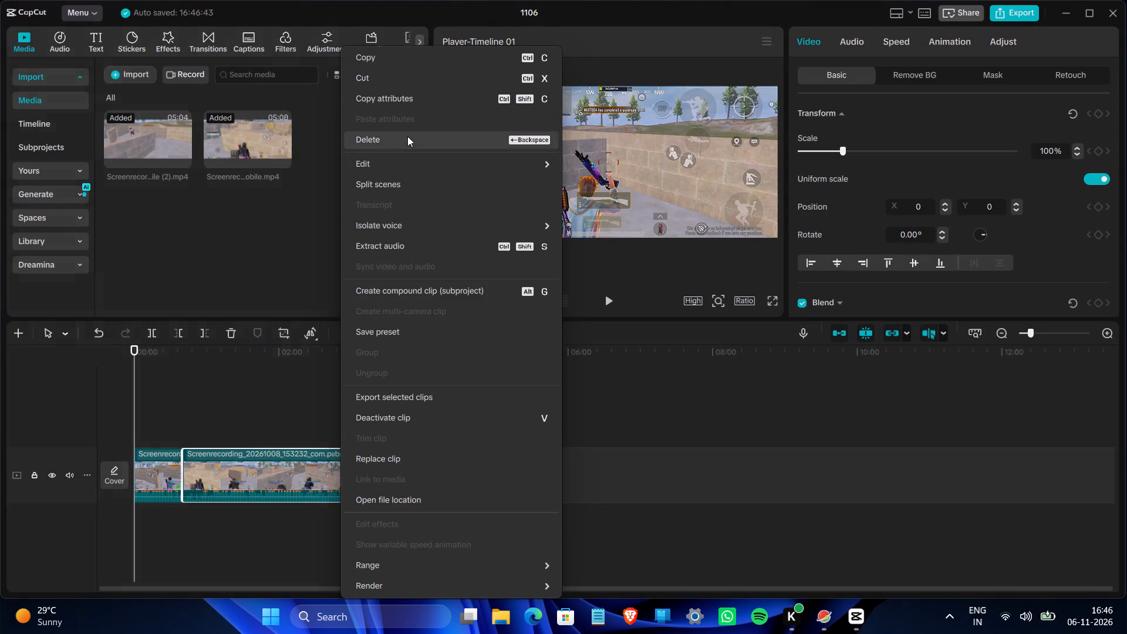
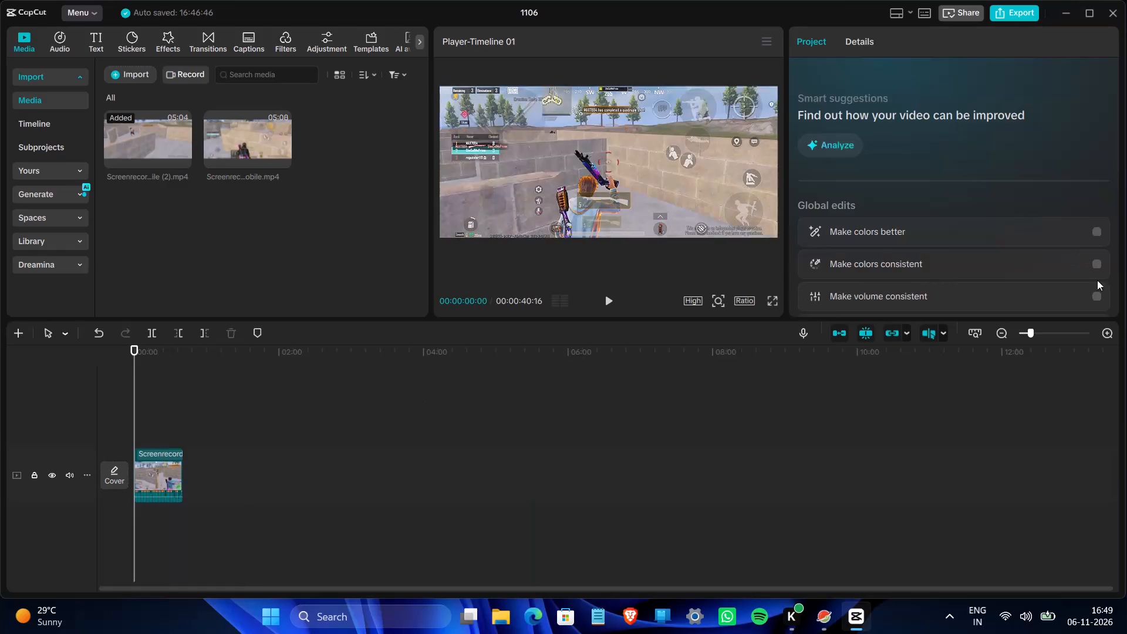
Play back the remaining gameplay clip on the timeline from about 00:00:01:24 to review its footage.
double_click(1113, 332)
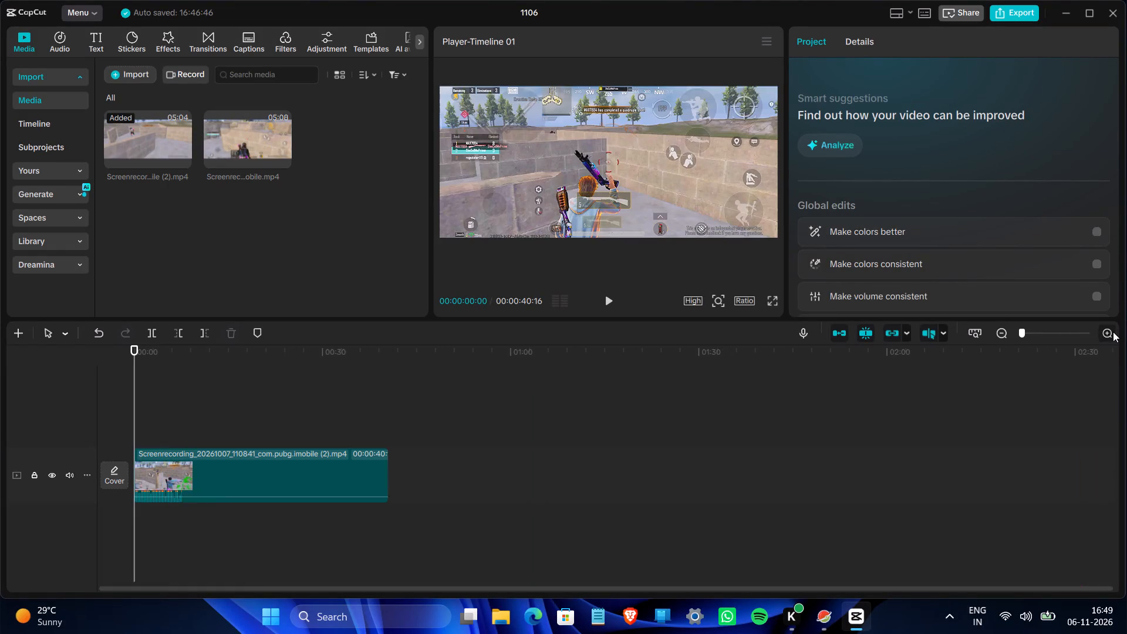
click(157, 418)
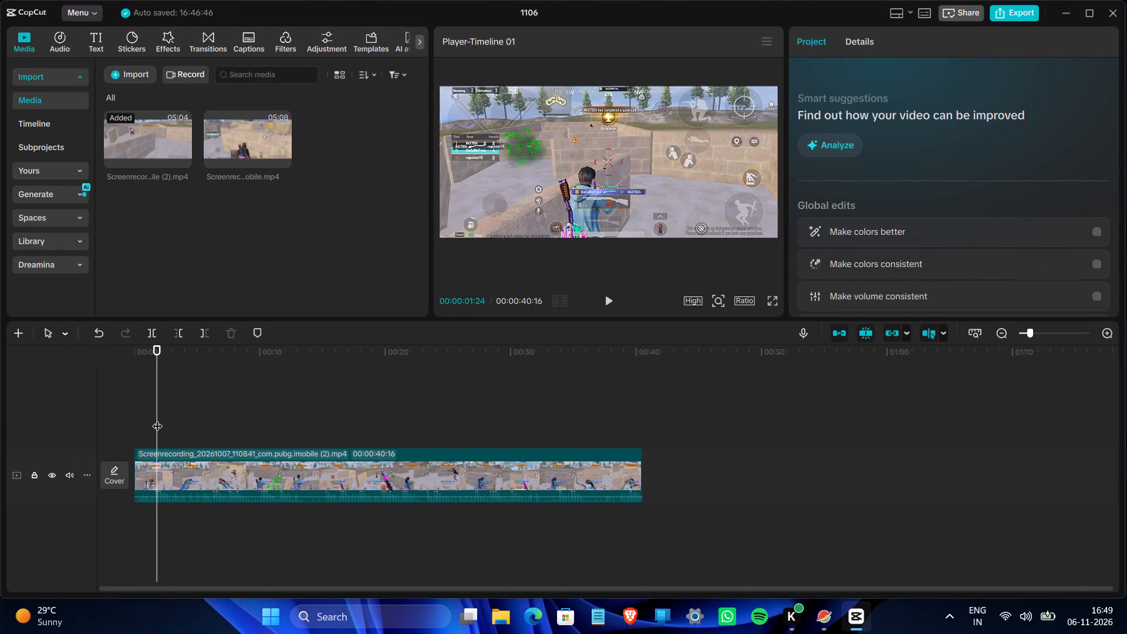
key(space)
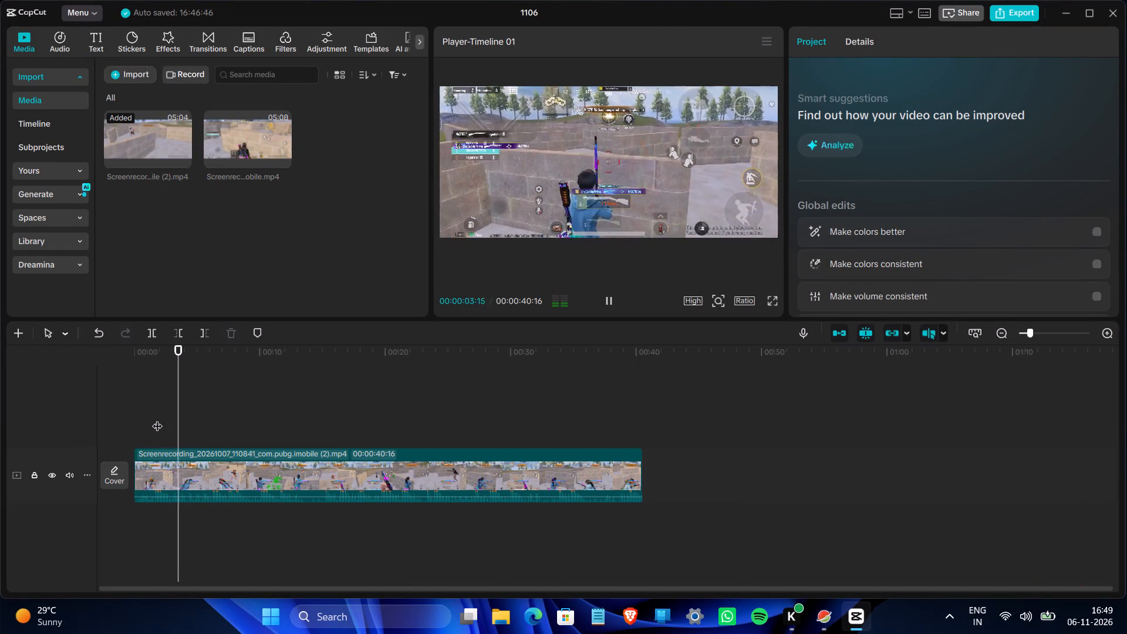
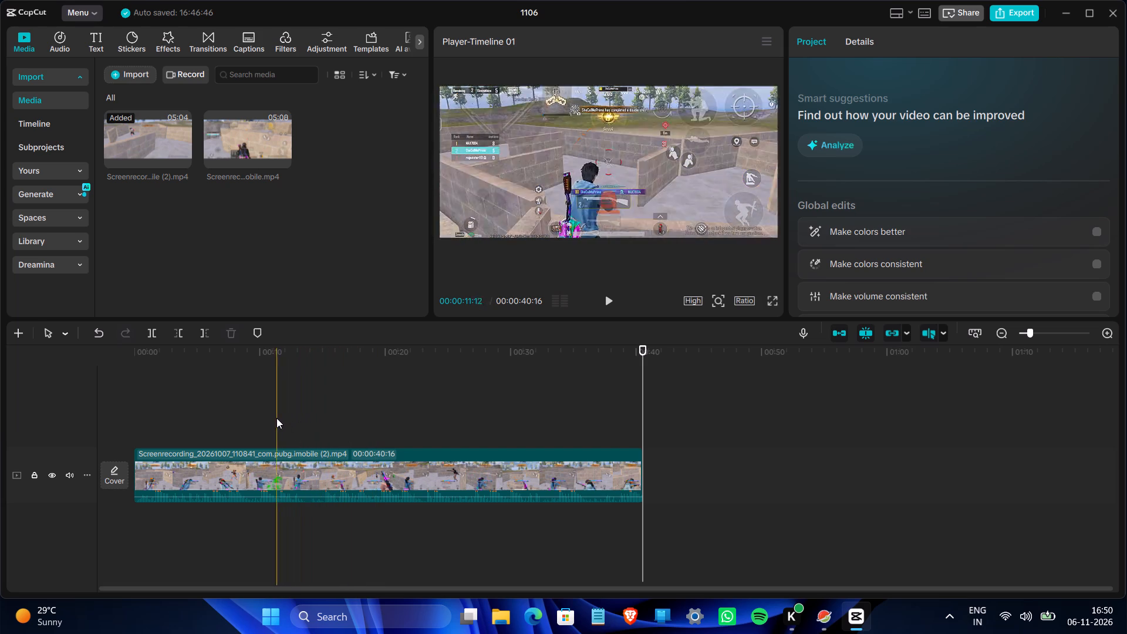
Play back the gameplay clip from the start, about 00:00:21:23 and about 00:00:19:27 to look for a suitable cut point.
click(136, 433)
key(space)
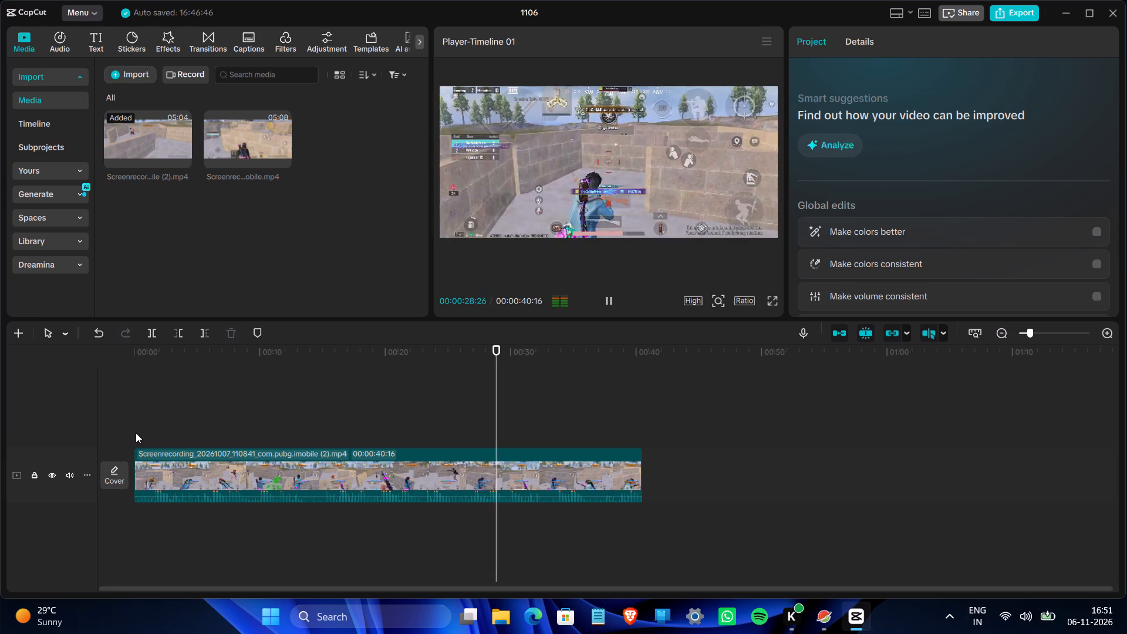
key(space)
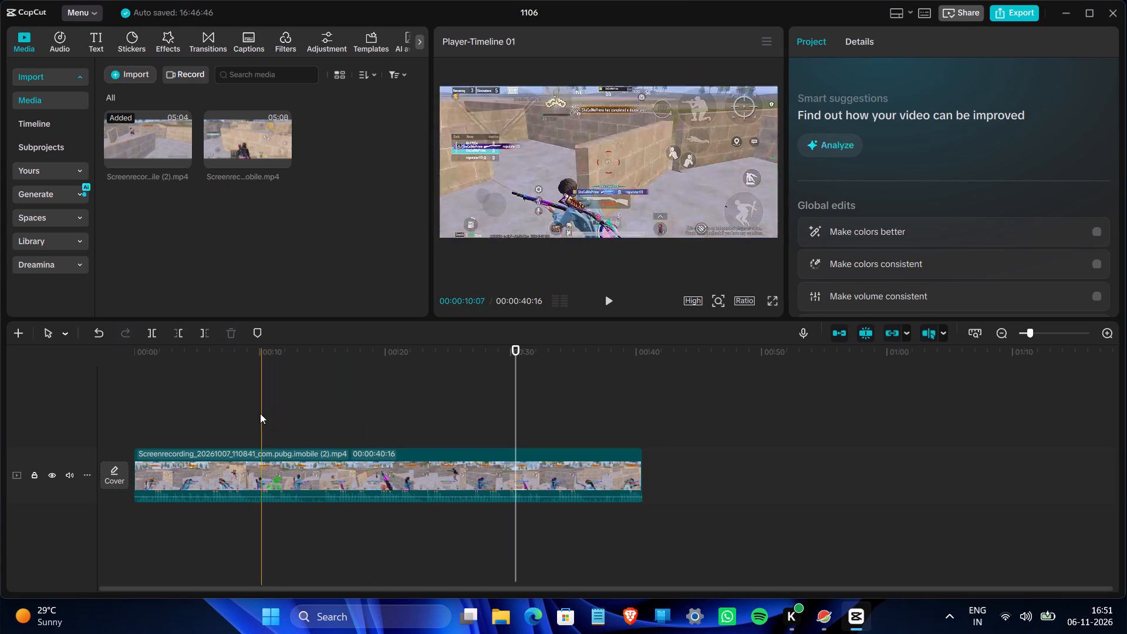
click(201, 419)
key(space)
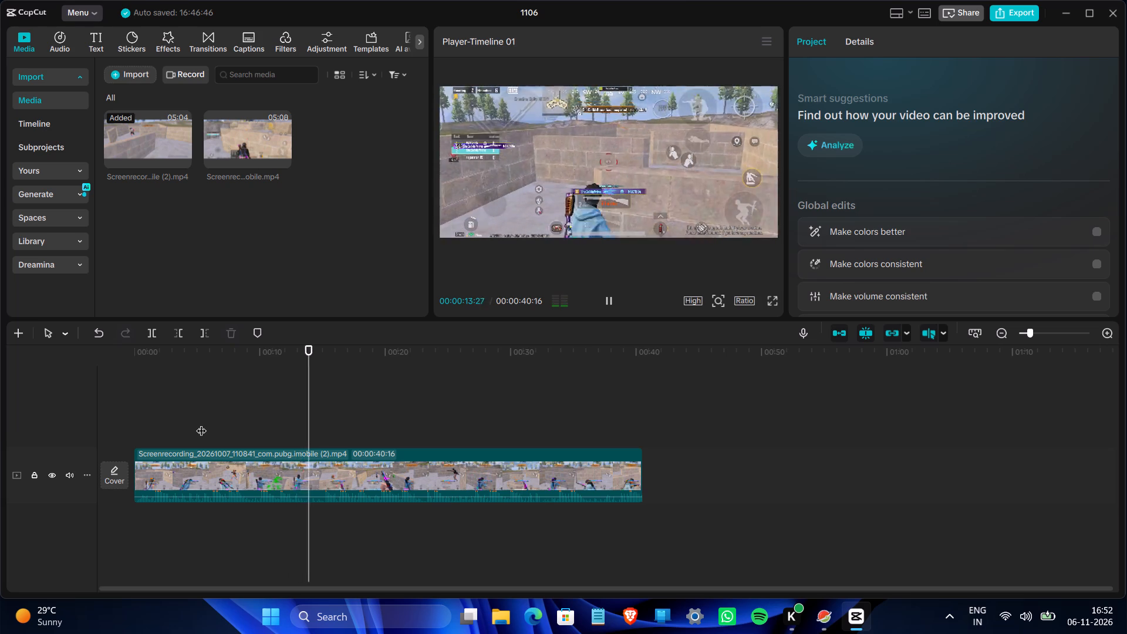
key(space)
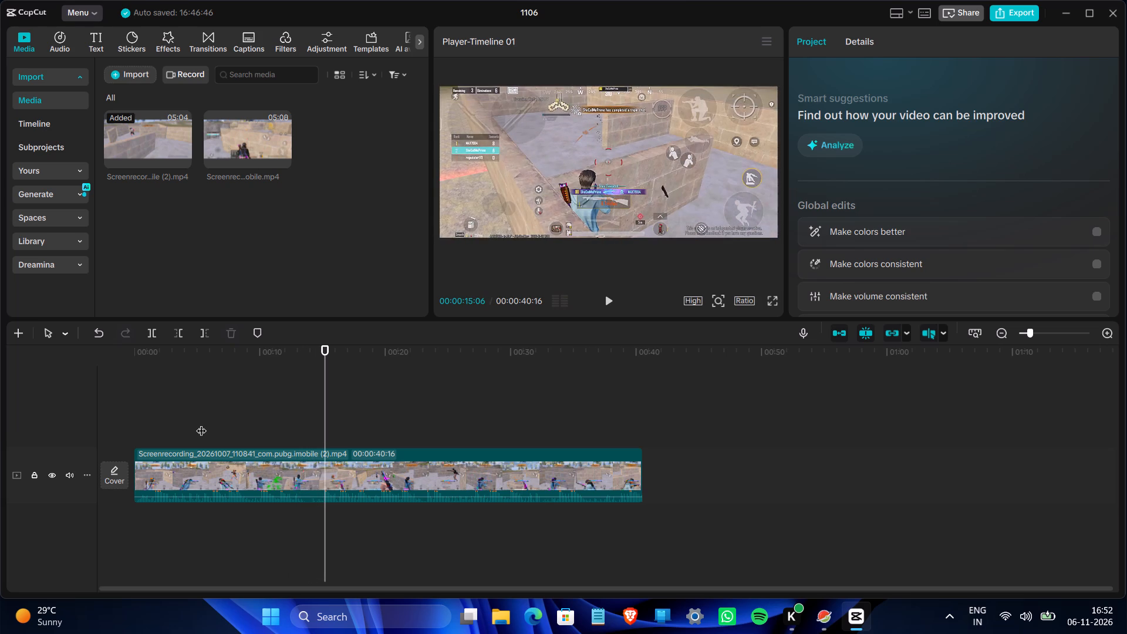
key(space)
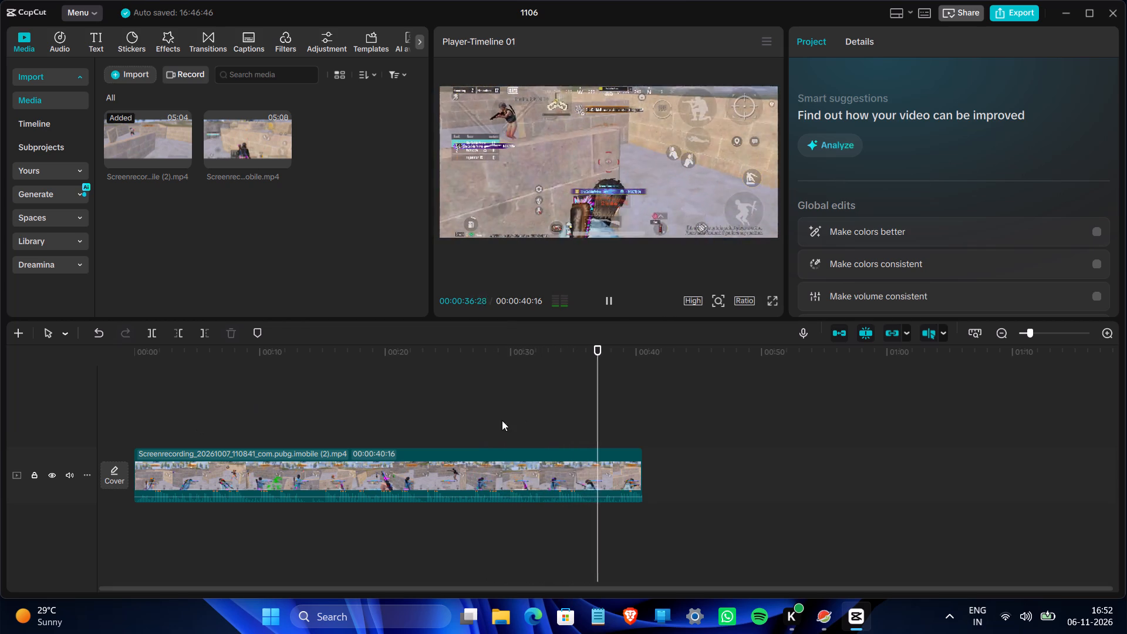
click(437, 411)
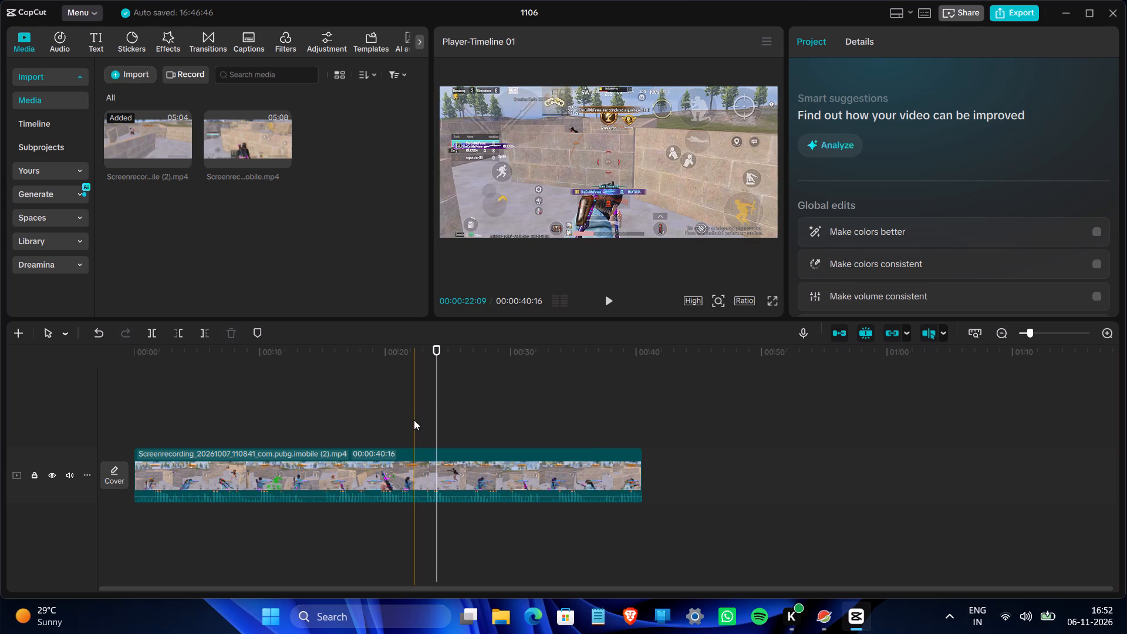
click(407, 421)
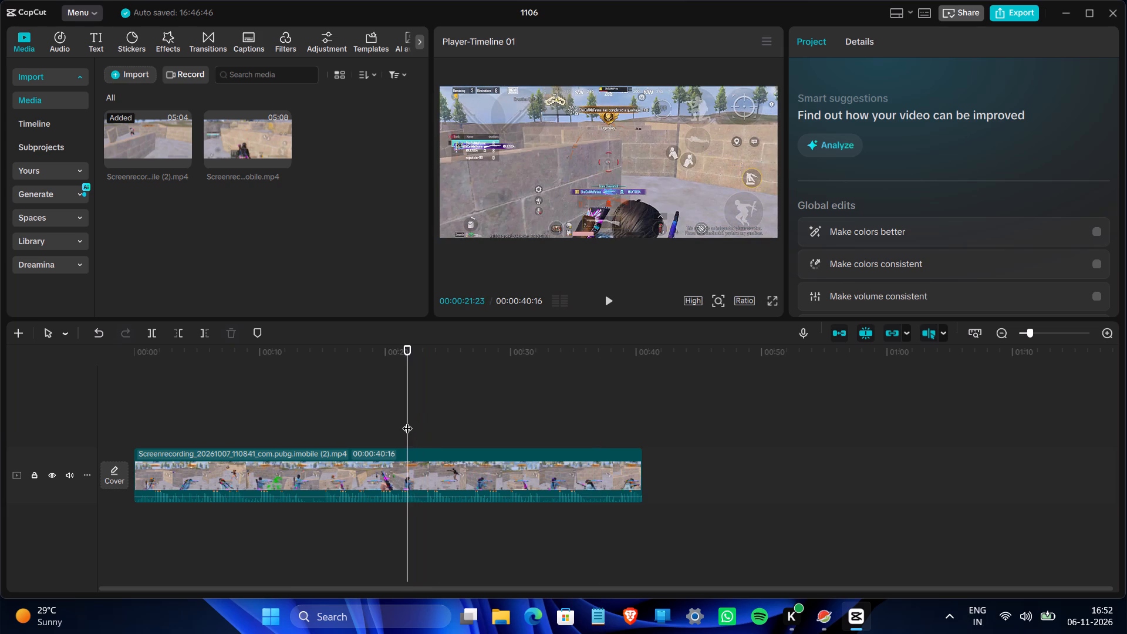
key(space)
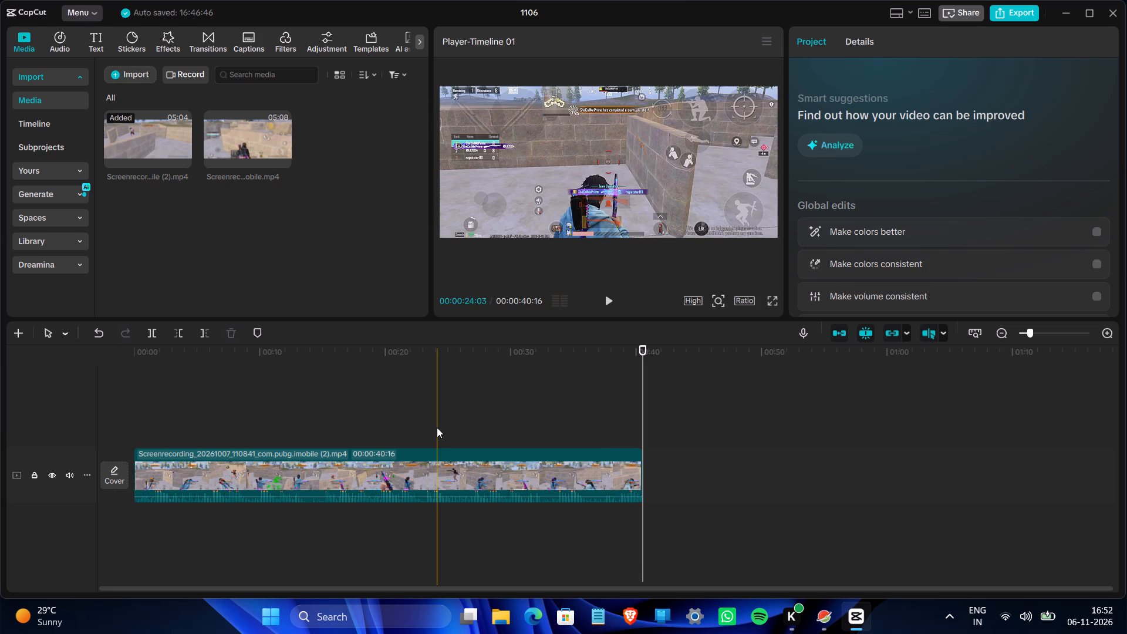
click(384, 441)
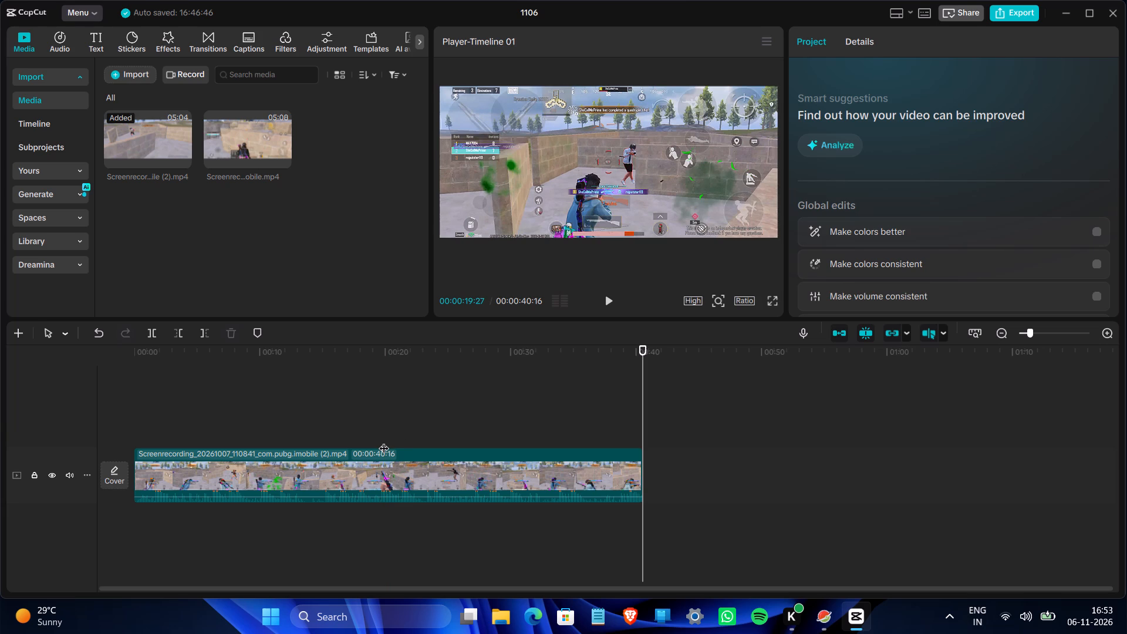
key(space)
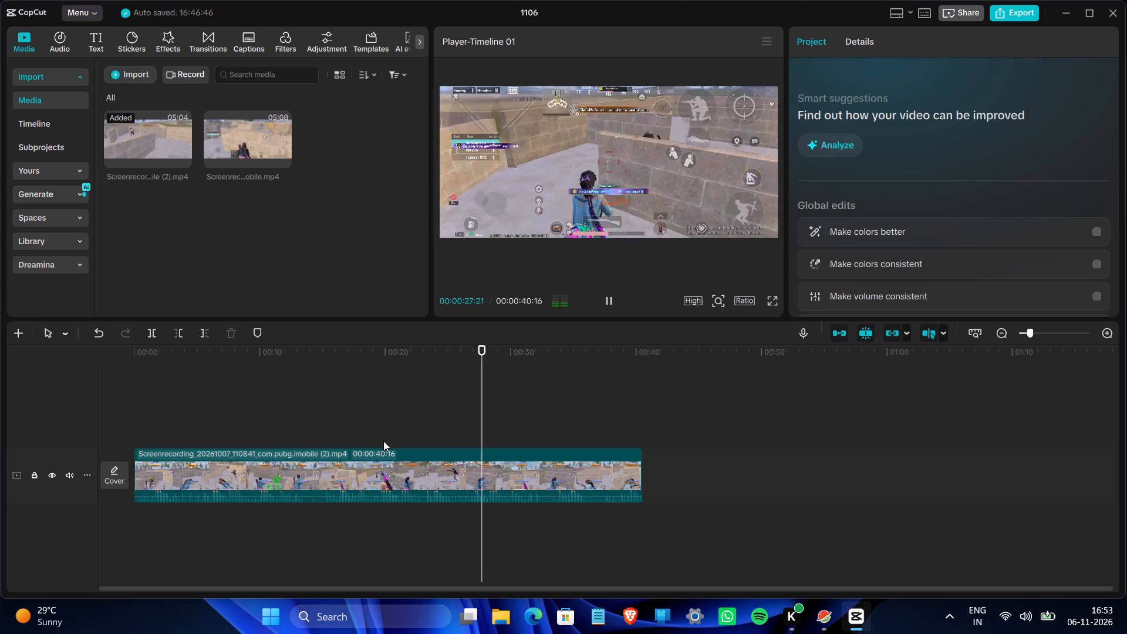
Split the gameplay clip at 00:00:19:06 and delete the part before the cut.
click(383, 441)
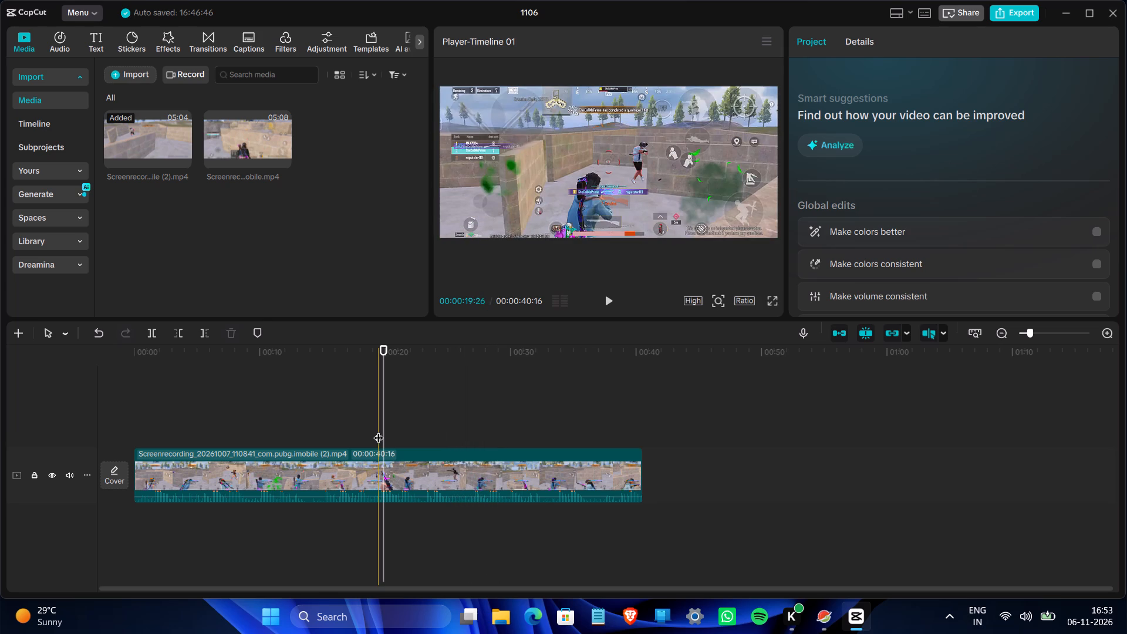
click(375, 430)
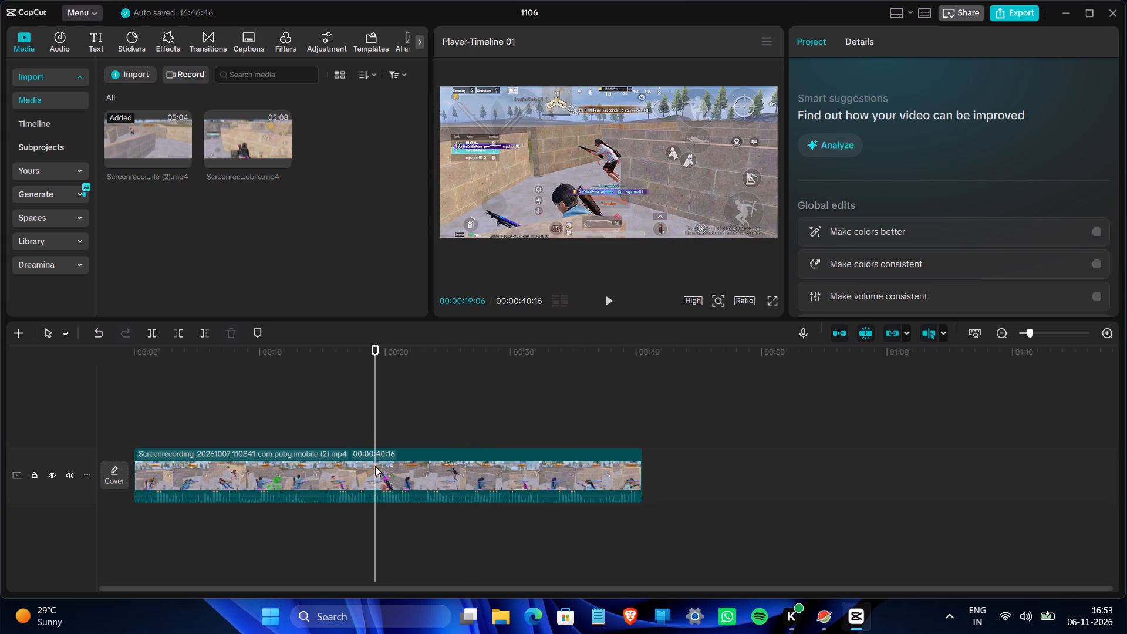
key(b)
click(375, 466)
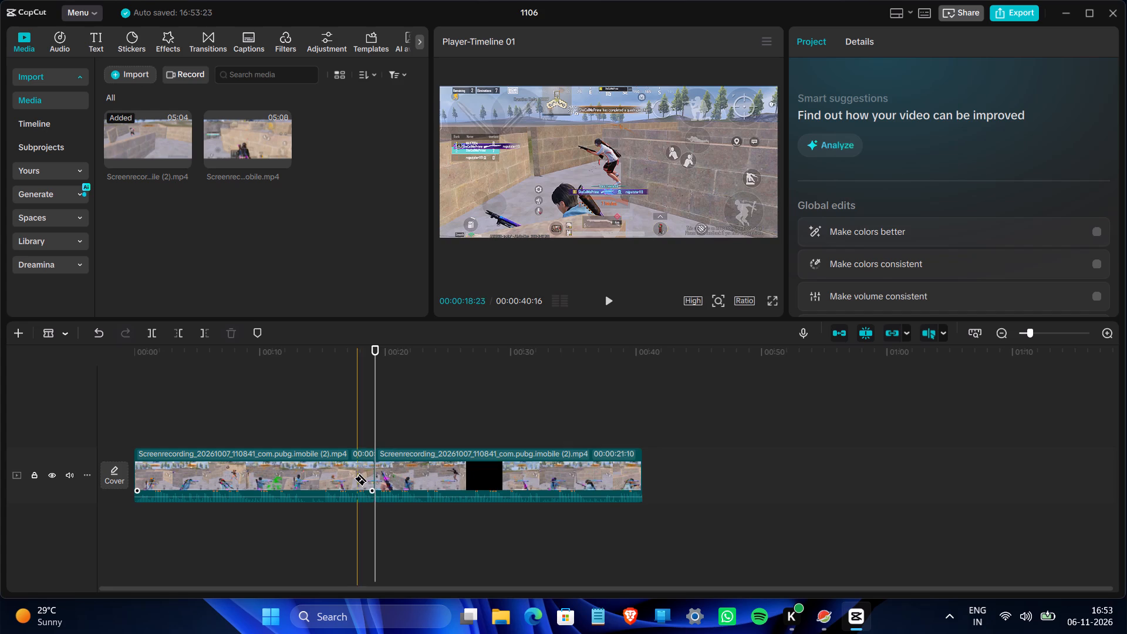
right_click(347, 481)
click(414, 150)
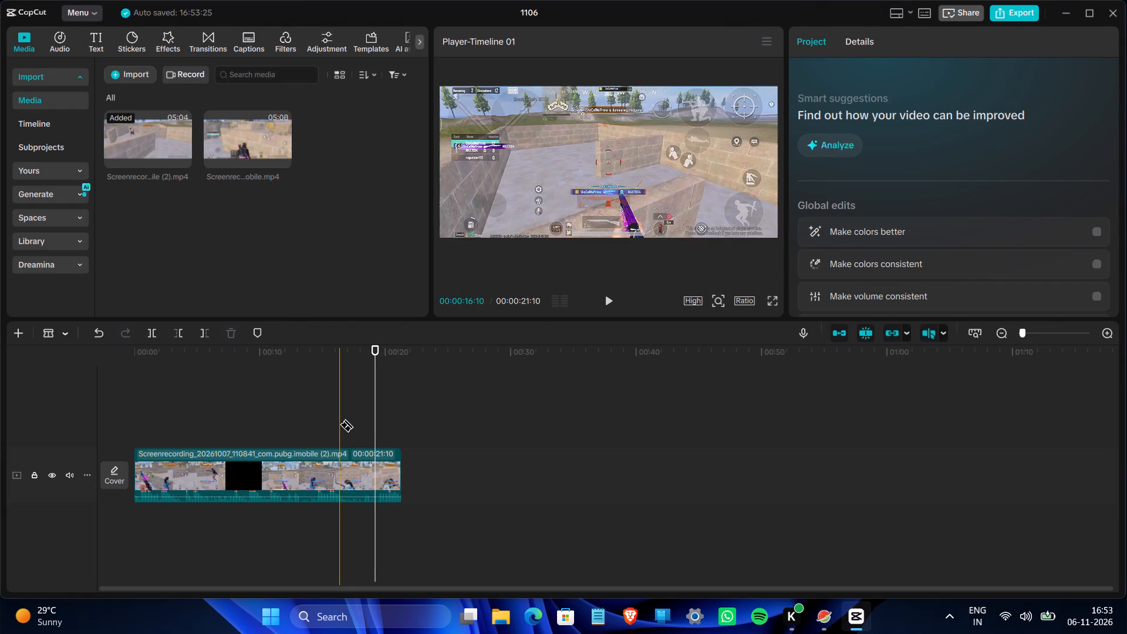
key(b)
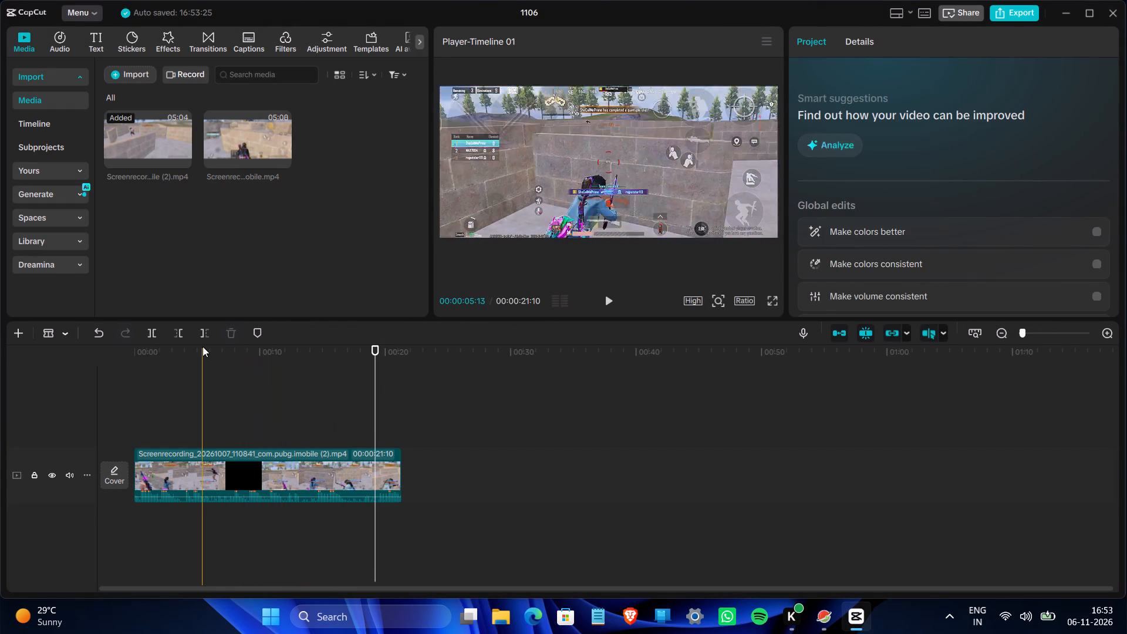
key(a)
Set the project's aspect ratio to 9:16.
click(241, 357)
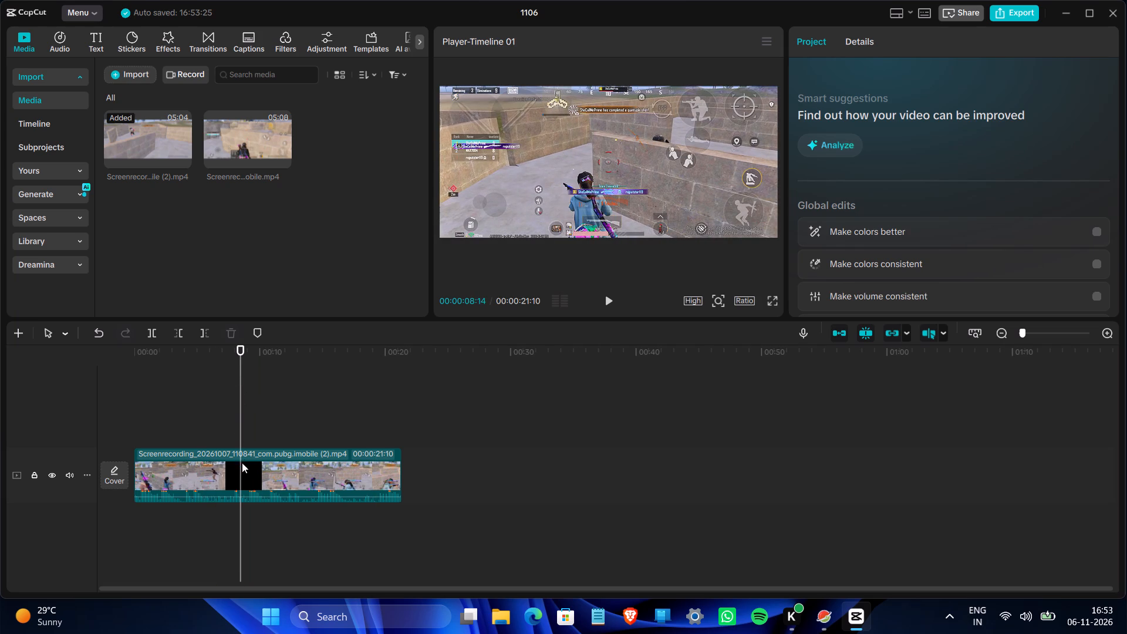
click(191, 404)
drag(198, 404, 268, 414)
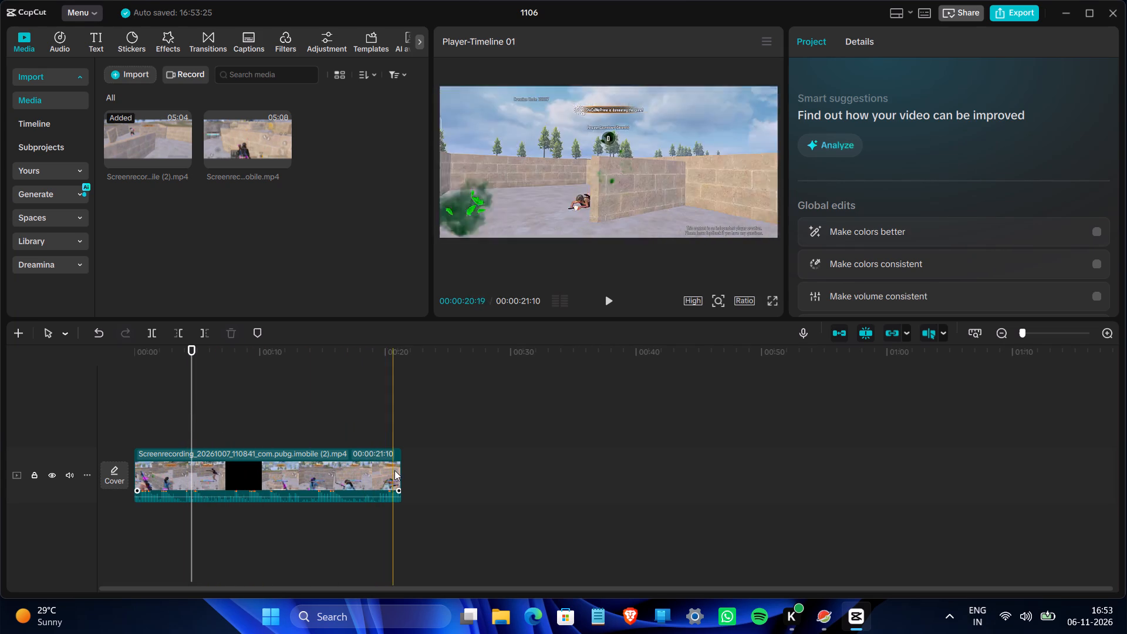
click(747, 301)
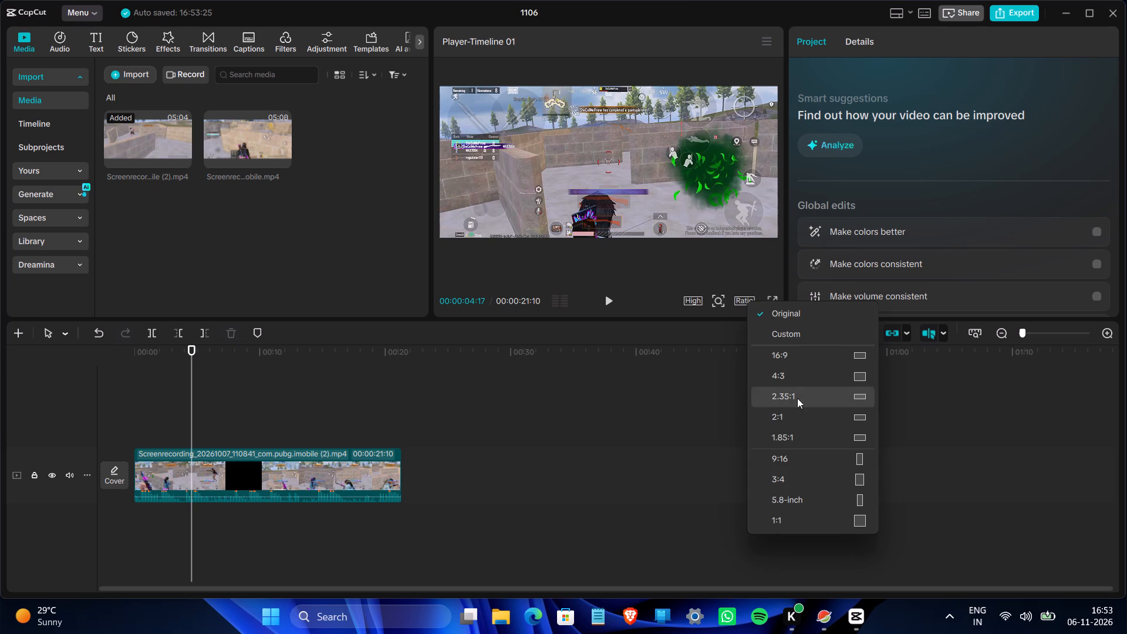
click(822, 456)
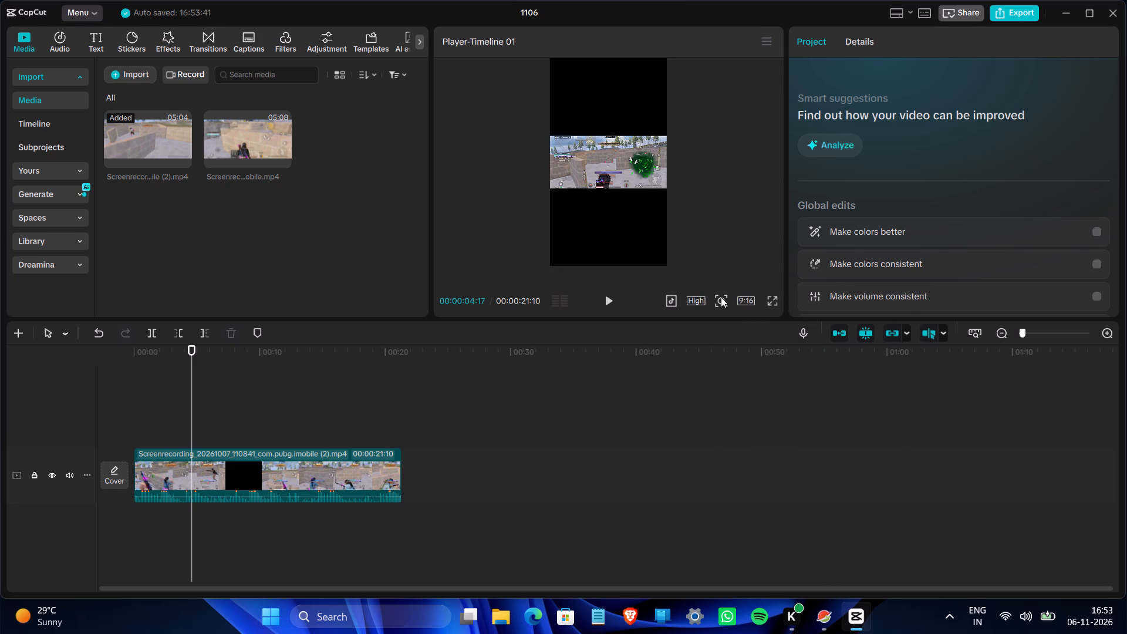
Enlarge the gameplay clip in the vertical frame to a uniform scale of 150%.
click(599, 150)
drag(673, 187, 691, 192)
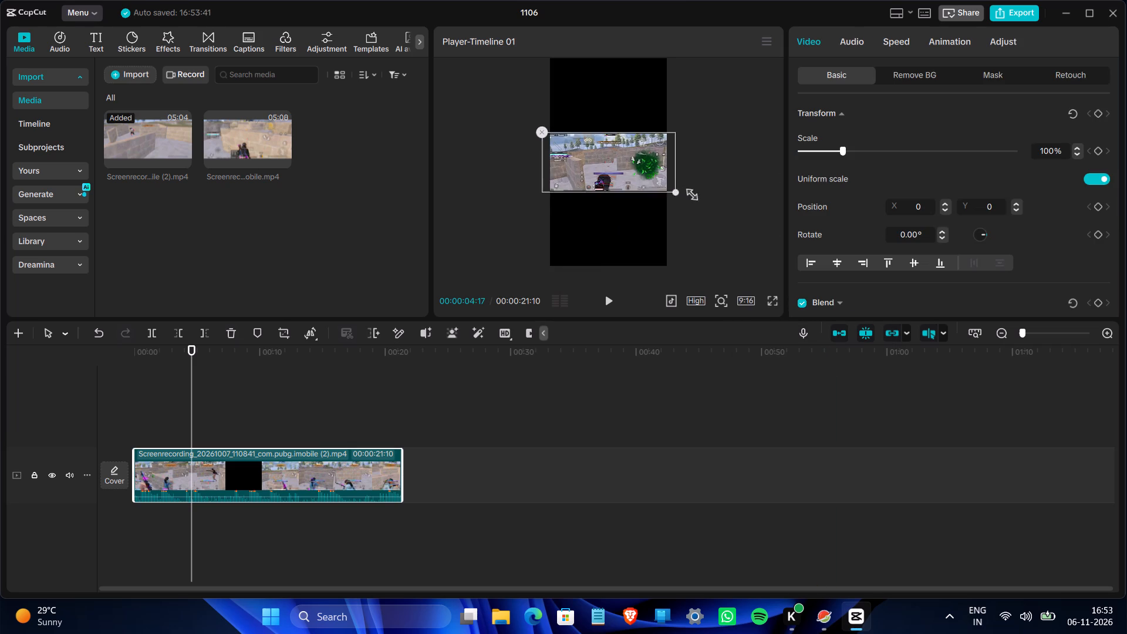
drag(691, 192, 745, 224)
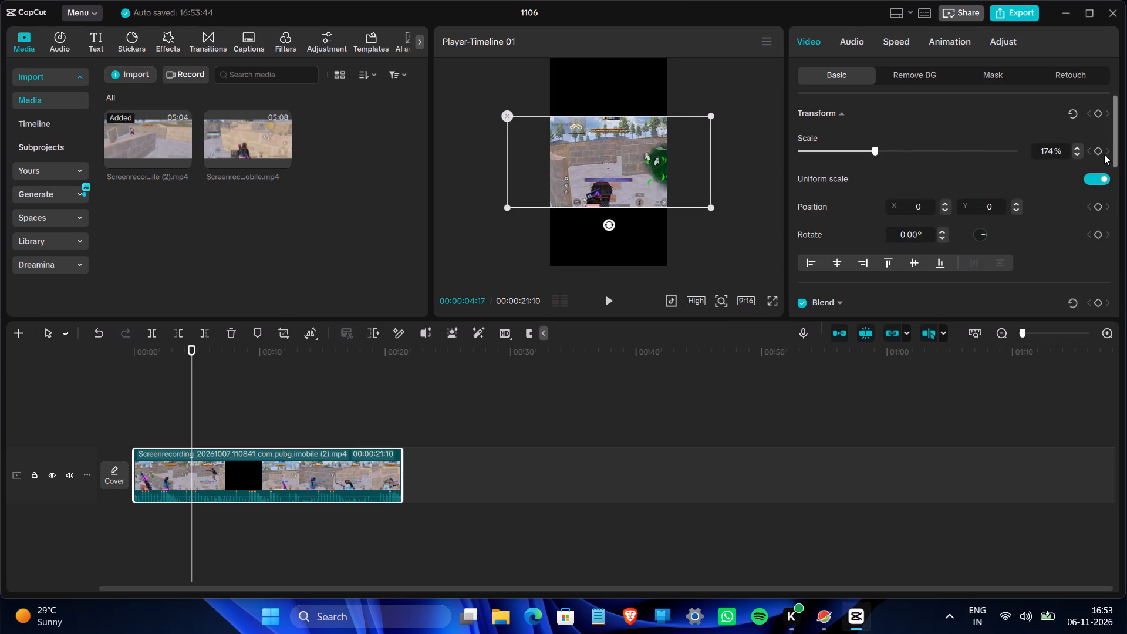
triple_click(1079, 156)
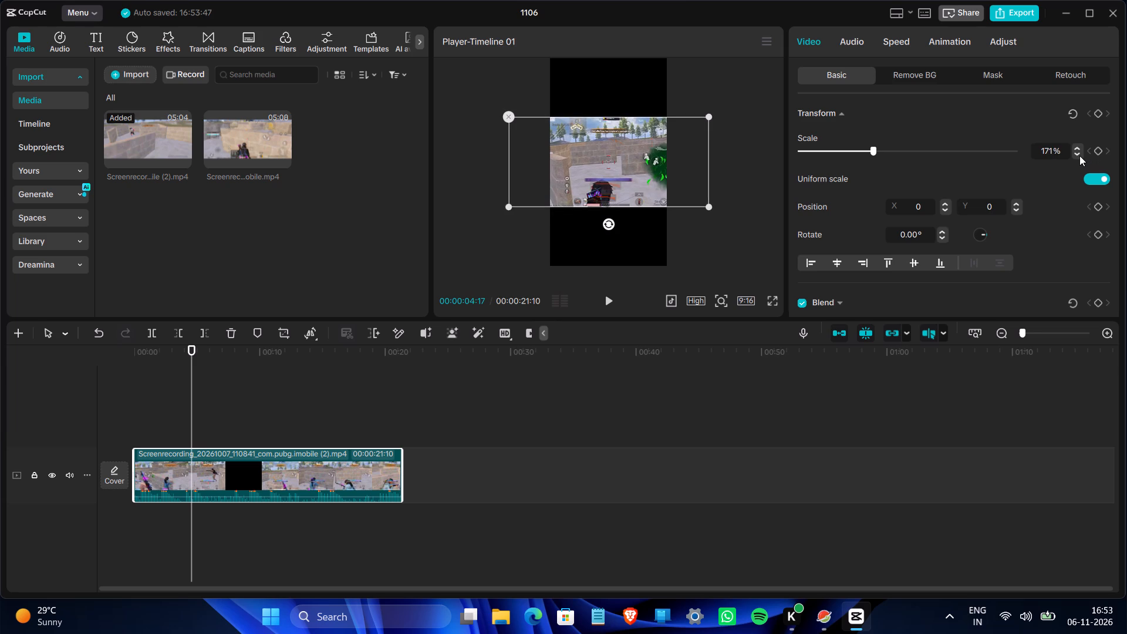
double_click(1079, 156)
triple_click(1079, 156)
click(1079, 156)
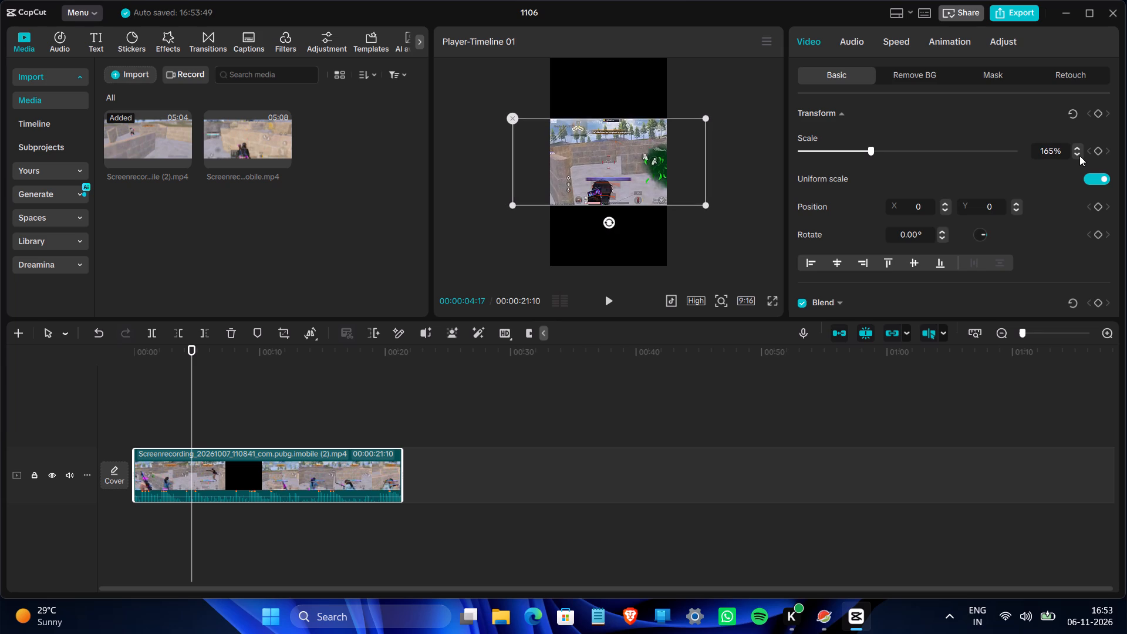
click(1079, 156)
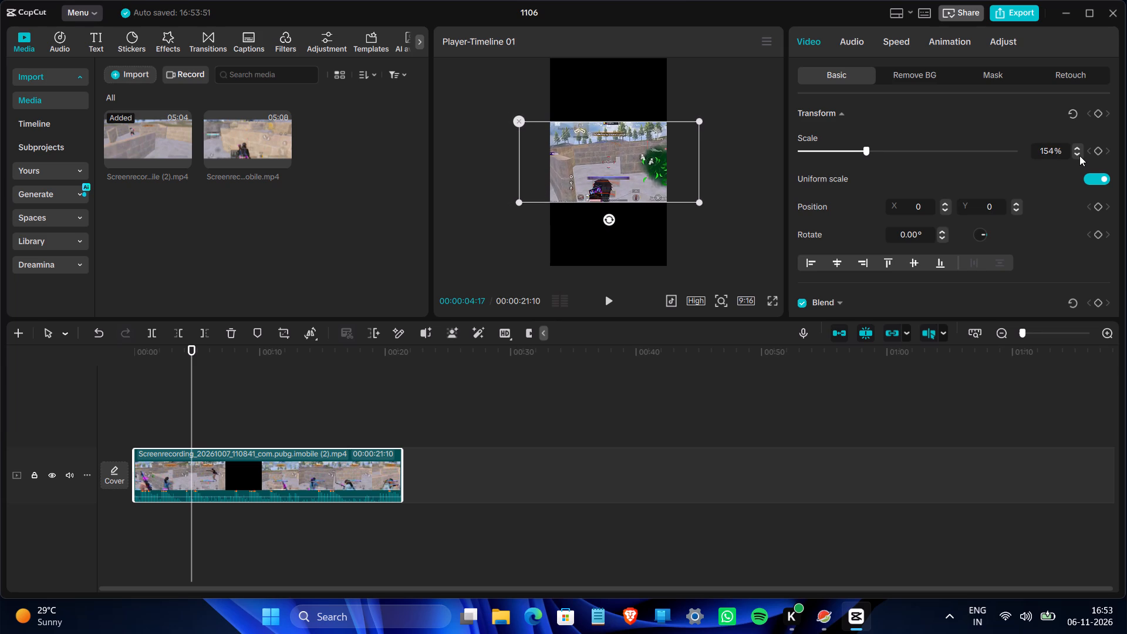
triple_click(1079, 156)
click(1079, 156)
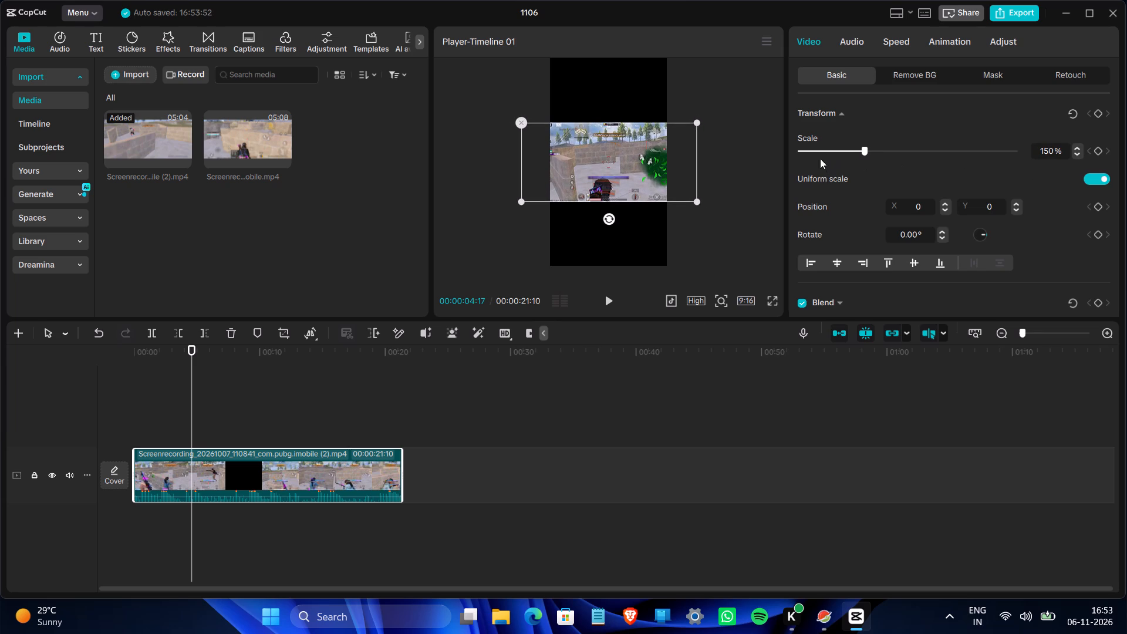
Set the gameplay clip's Sharpen adjustment to 42.
click(1010, 39)
scroll(1003, 208, down, 7)
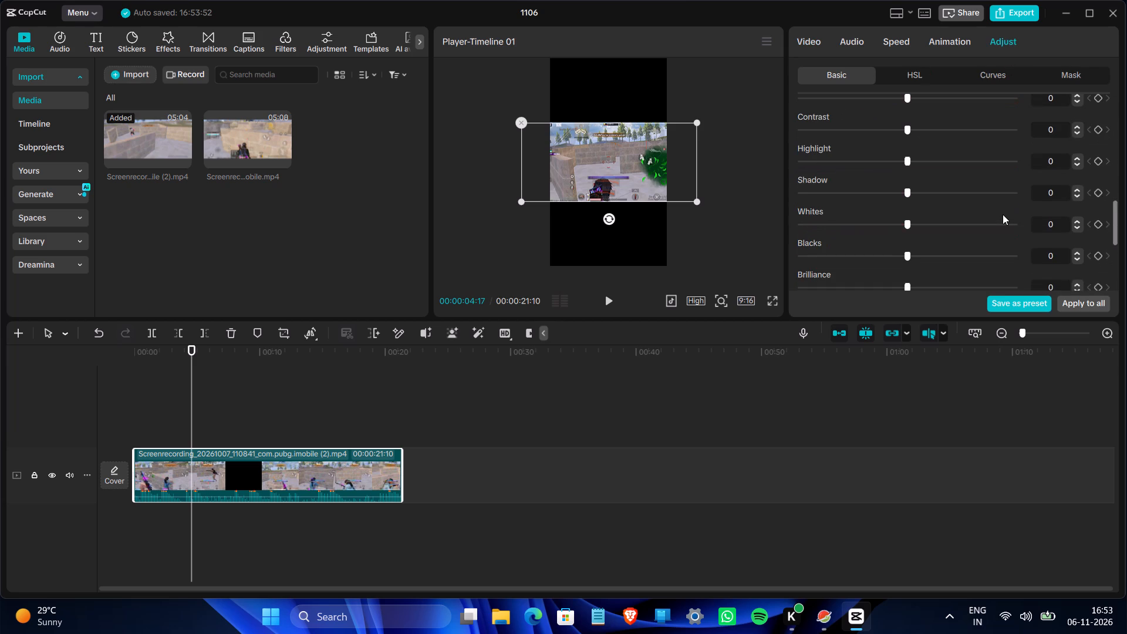
scroll(1001, 216, down, 2)
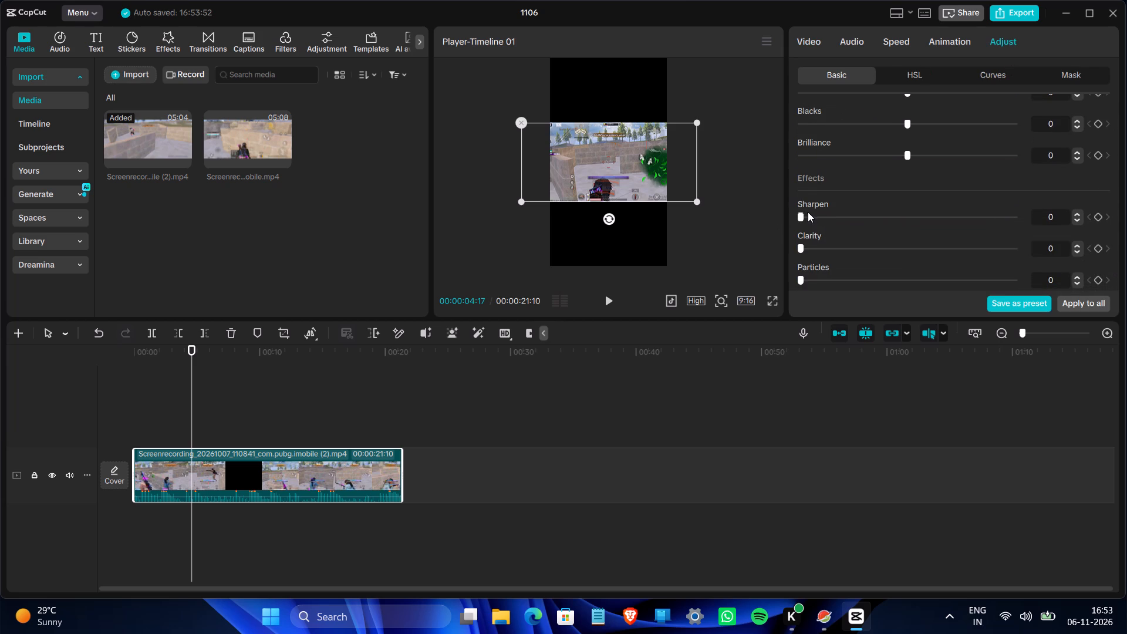
drag(808, 215, 893, 211)
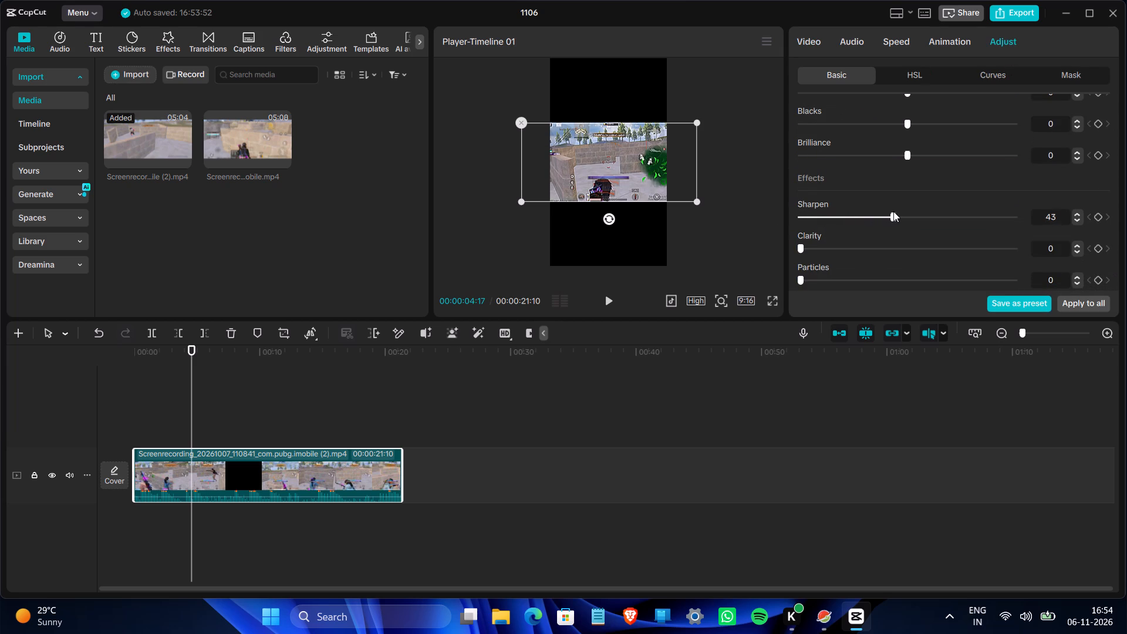
drag(893, 211, 892, 211)
drag(892, 211, 890, 213)
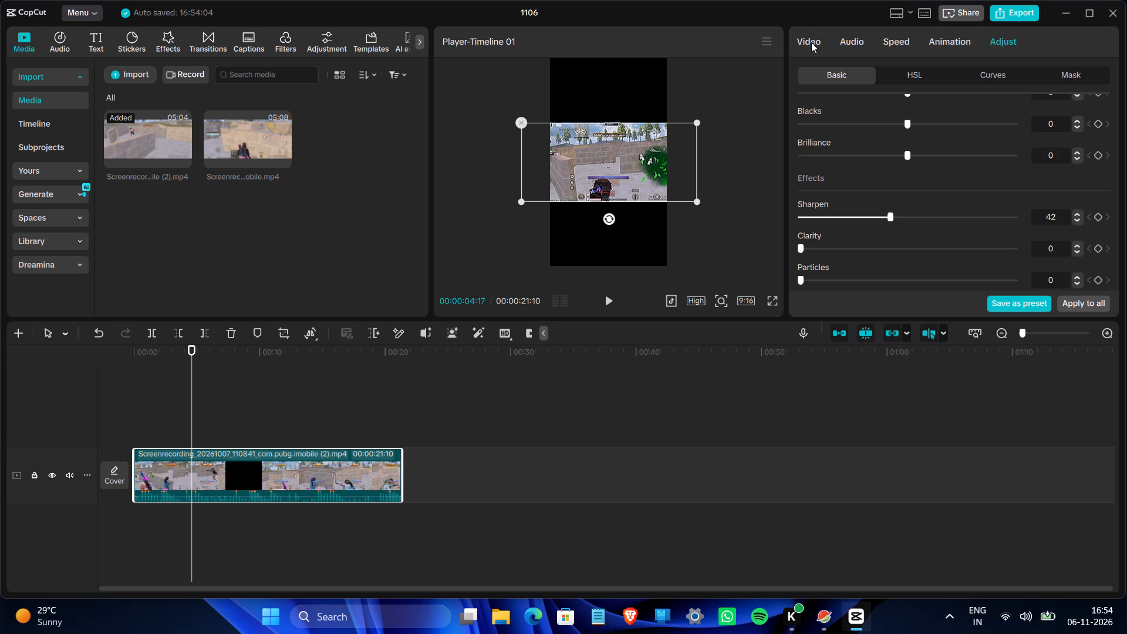
Deselect the clip and turn on the global edit Make colors better at a strength of 30.
click(811, 42)
click(766, 385)
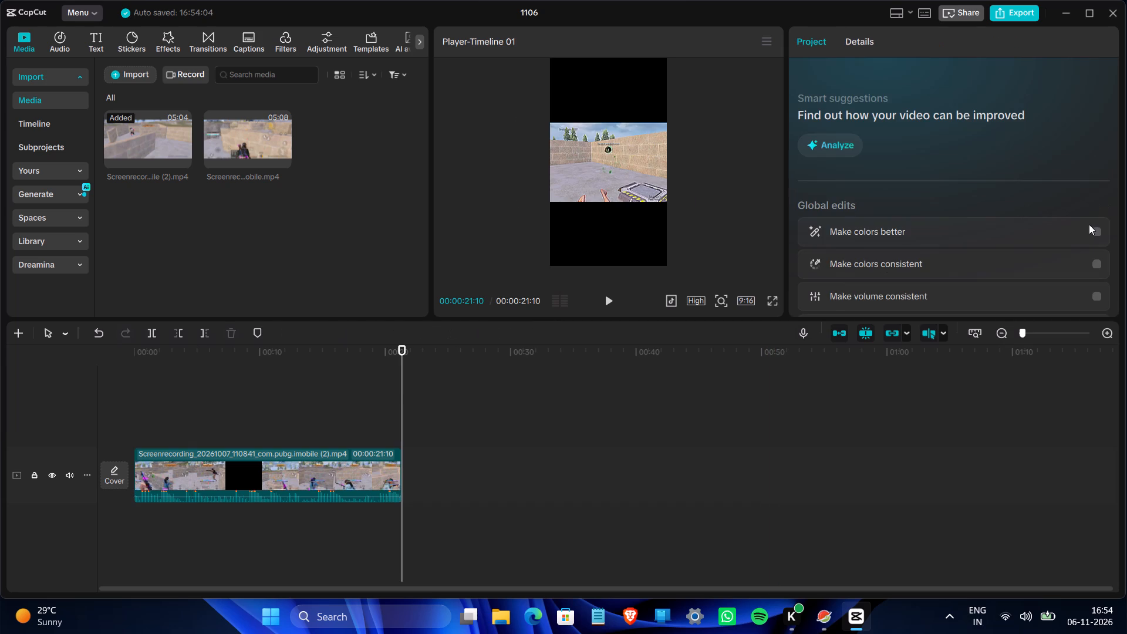
click(1096, 232)
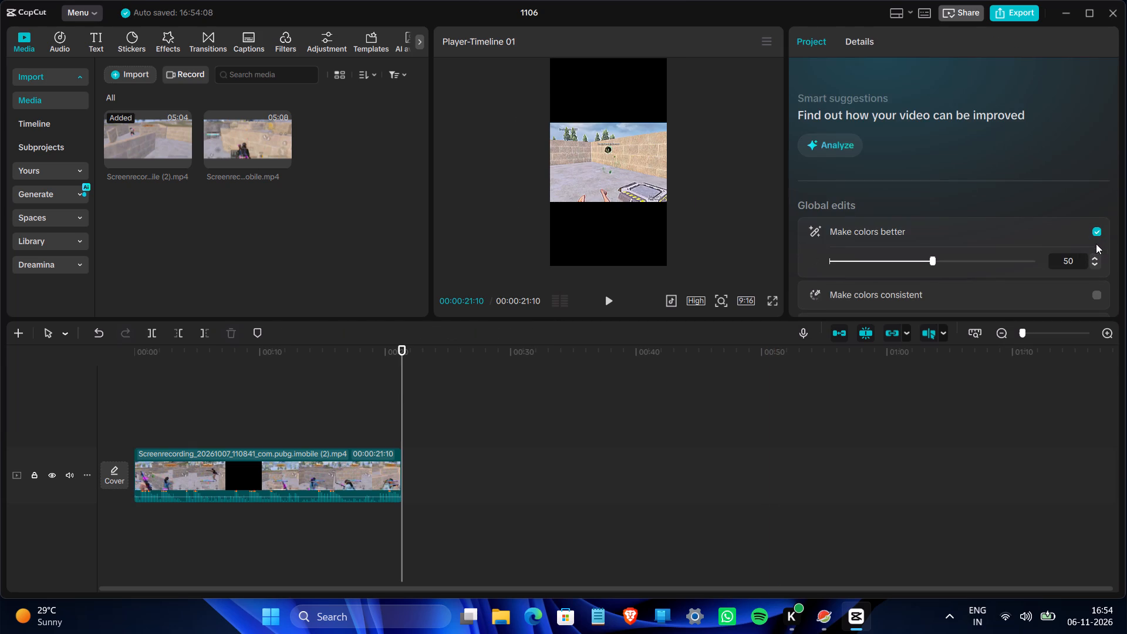
drag(905, 259, 890, 267)
Play back the edited vertical video in full screen from the start, then return to the editor.
click(775, 303)
key(space)
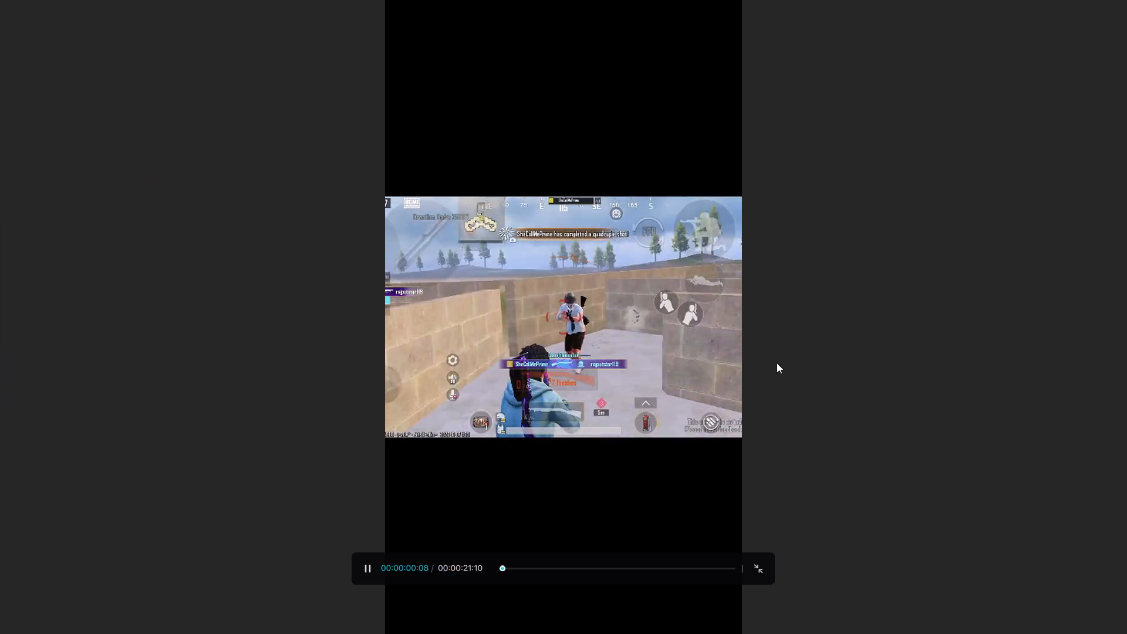
click(760, 573)
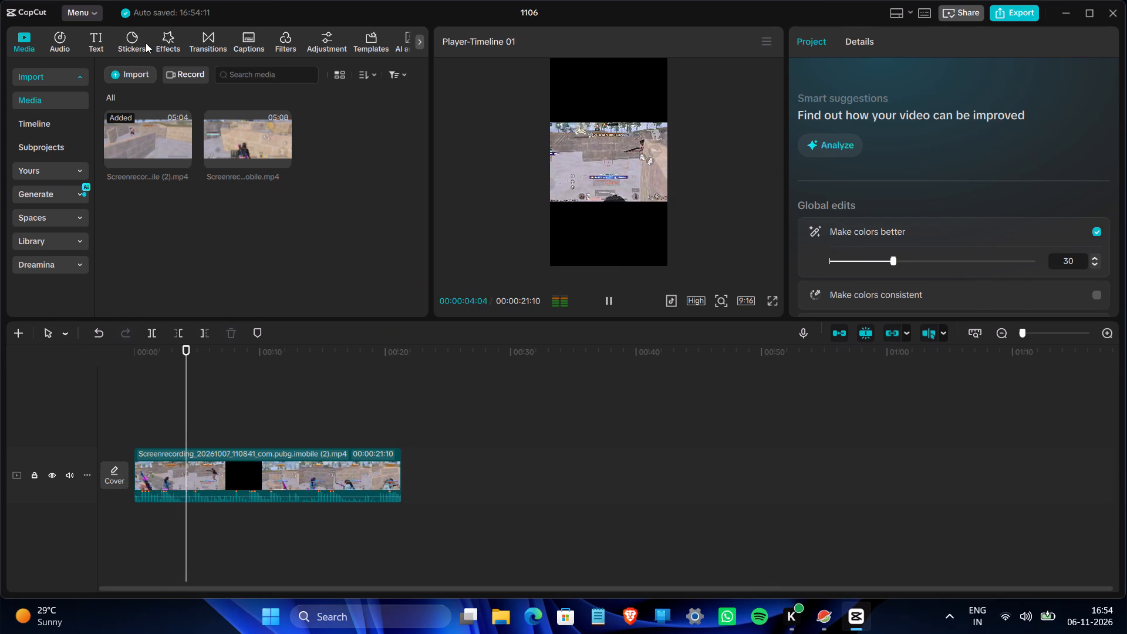
Add the favourite 4K filter to the timeline and stretch it over the full length of the gameplay clip.
click(288, 41)
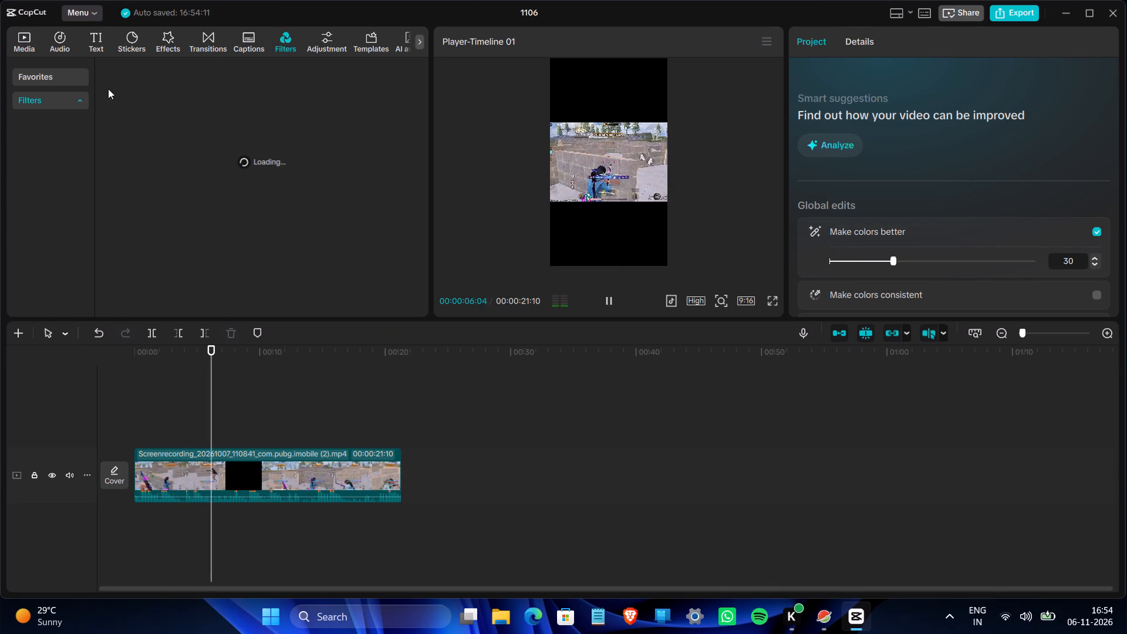
click(70, 83)
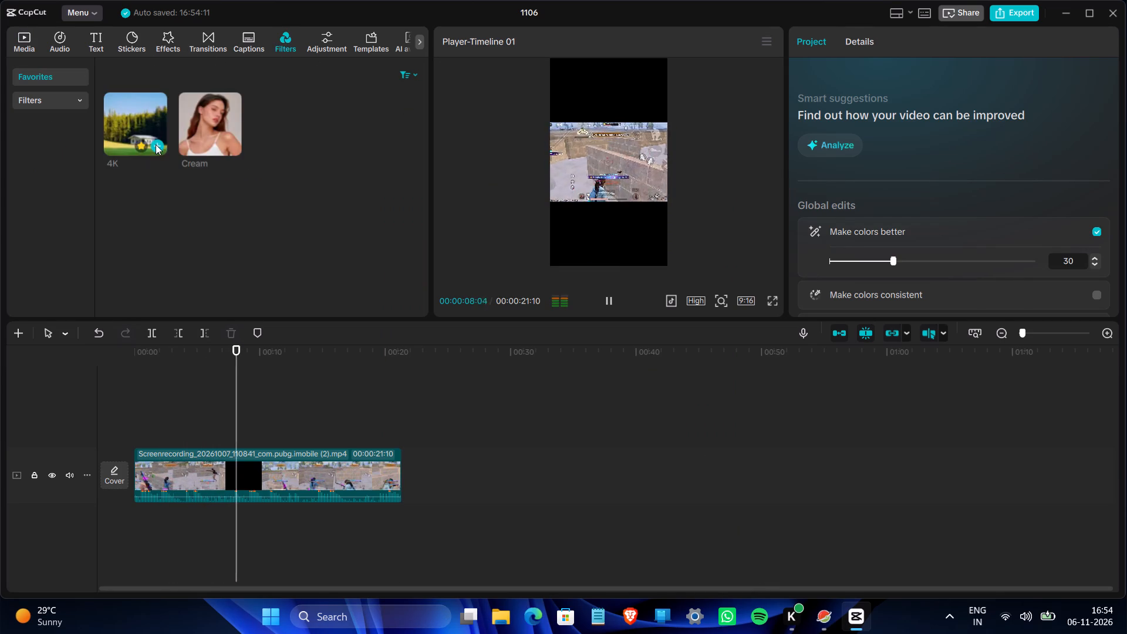
click(156, 144)
drag(235, 438, 121, 440)
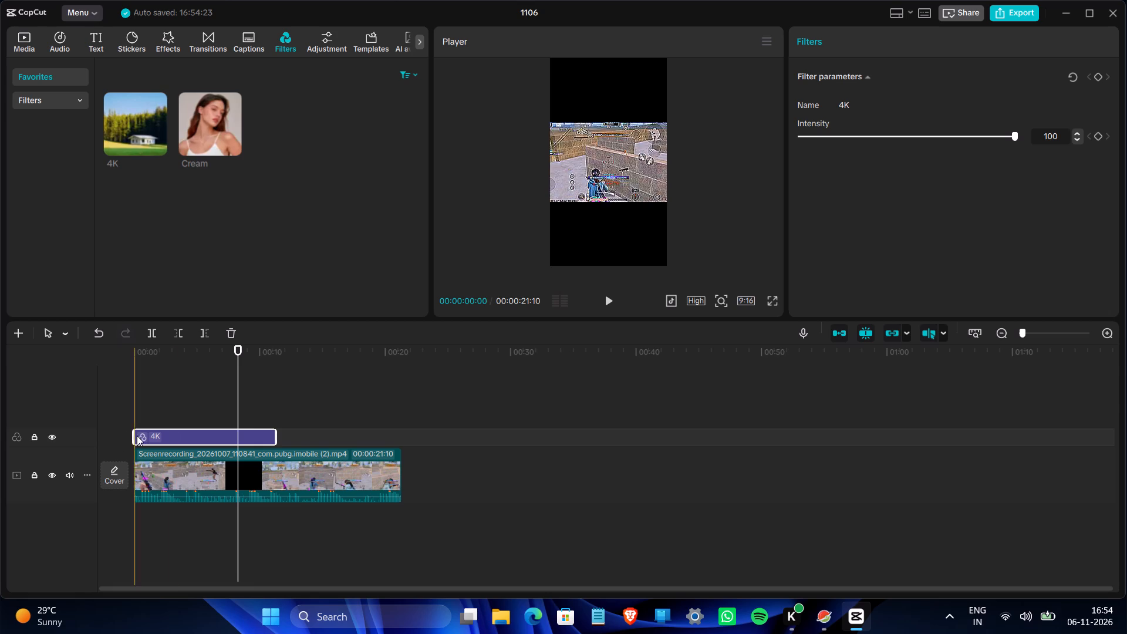
drag(277, 433, 400, 430)
Set the 4K filter's intensity to 41.
click(886, 139)
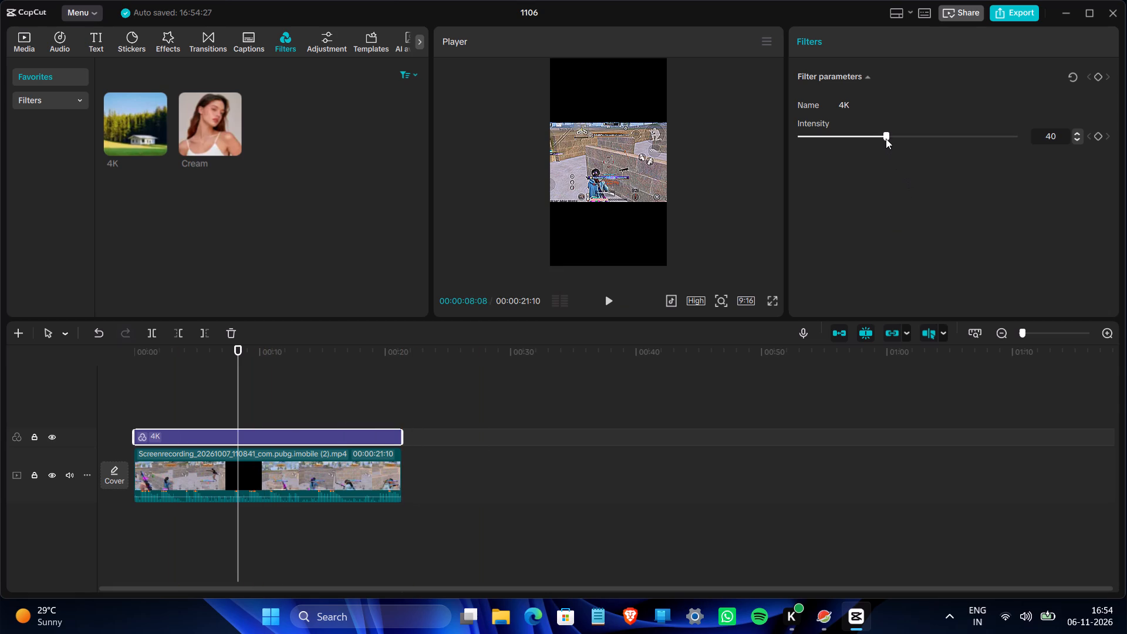
click(862, 134)
click(875, 134)
click(875, 134)
click(889, 134)
Preview the filtered video in full screen, then return to the editor.
click(773, 296)
key(space)
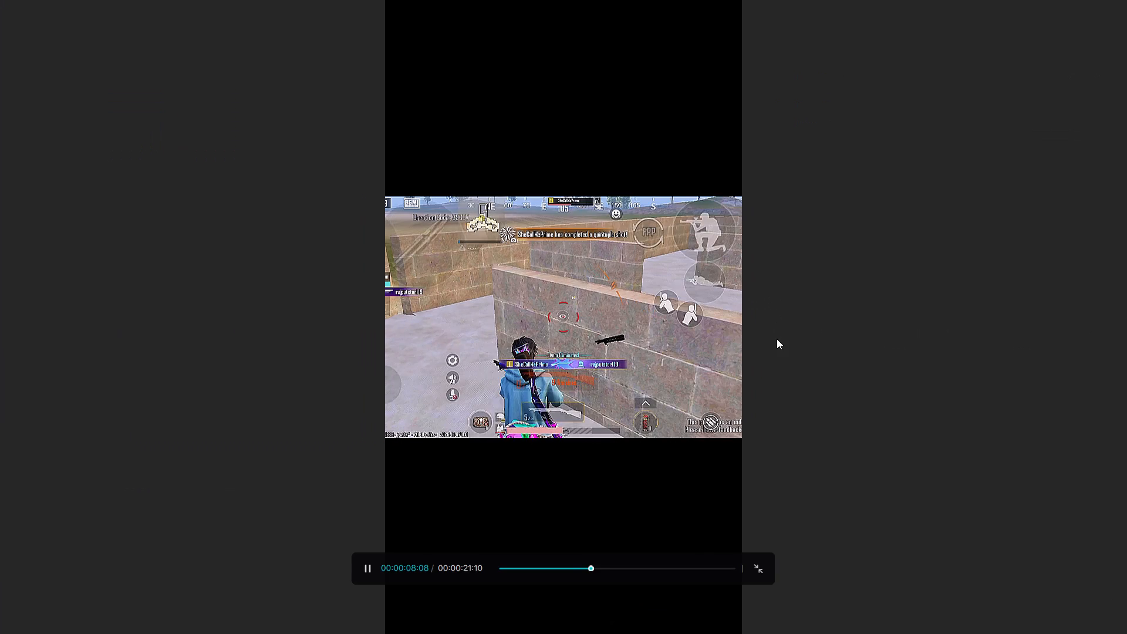
click(753, 571)
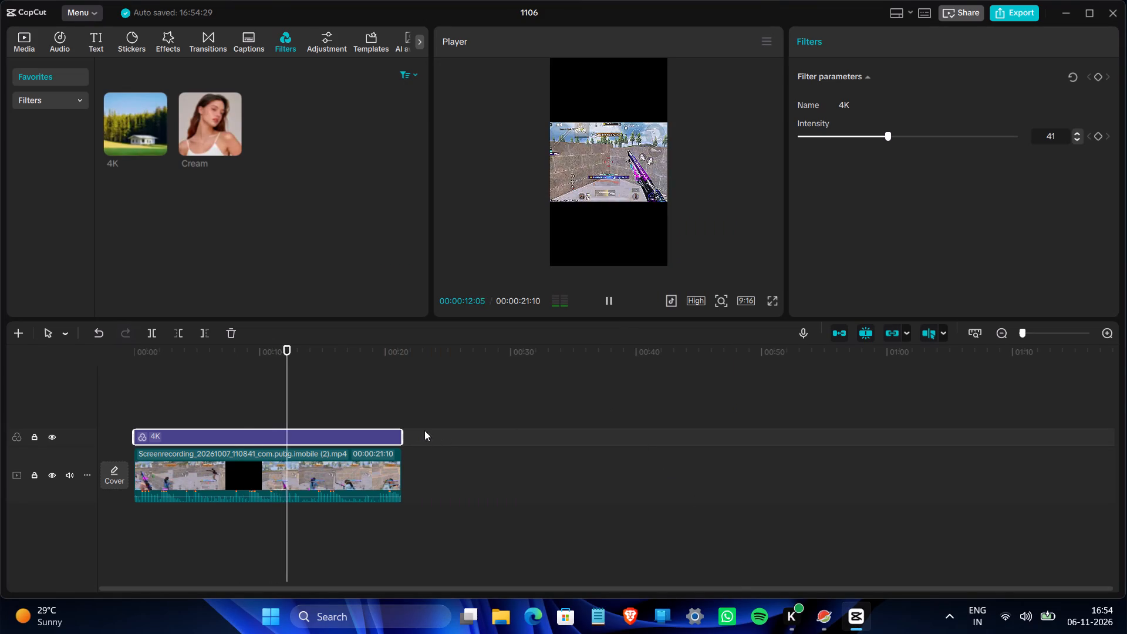
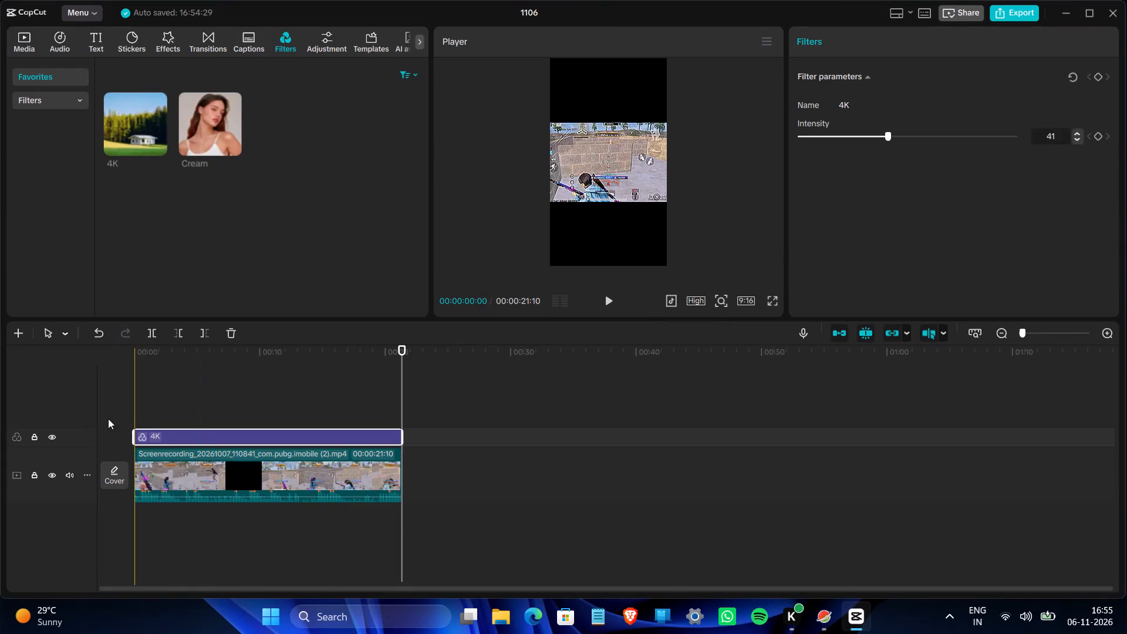
Play back the filtered video in full screen from the start, then return to the editor.
click(134, 408)
click(775, 303)
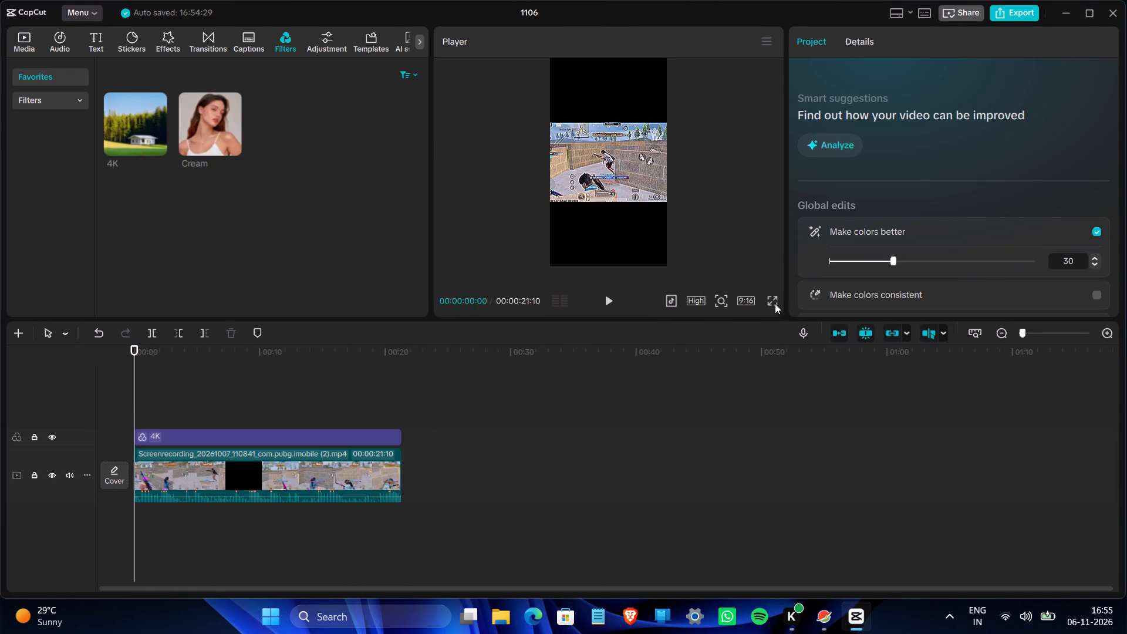
click(762, 566)
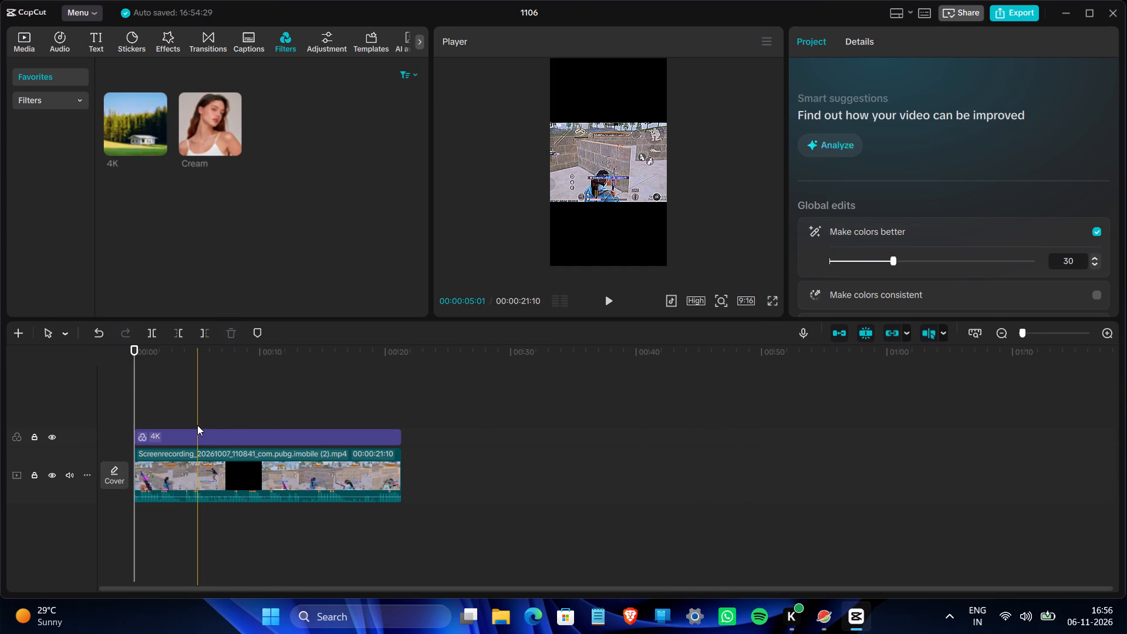
Add a default text at the start of the timeline and stretch it over the full length of the gameplay clip.
click(95, 35)
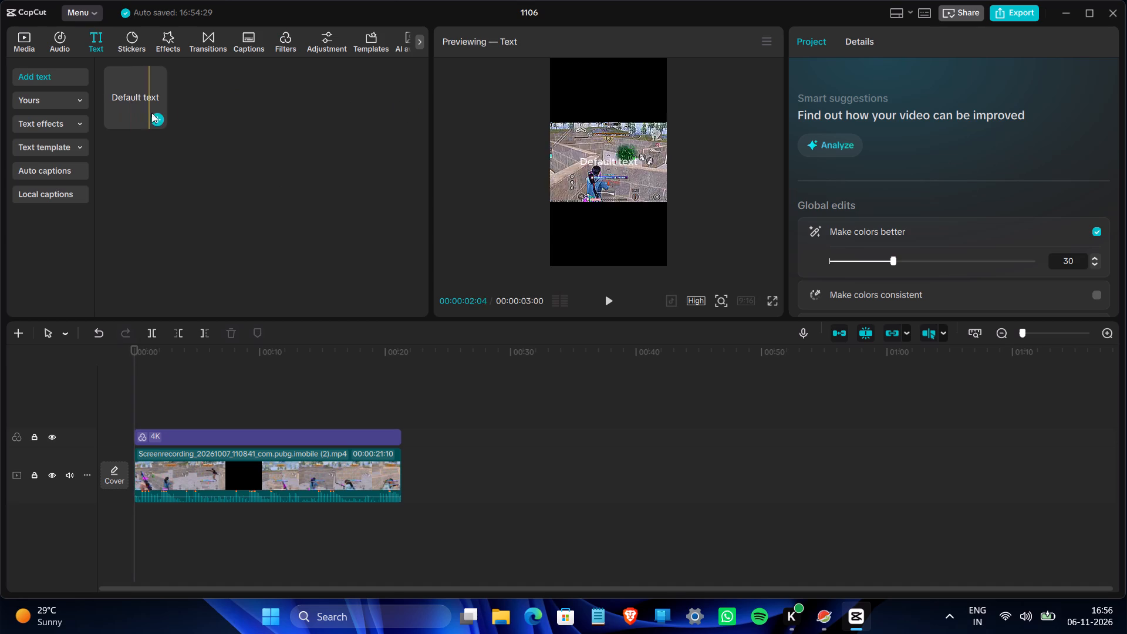
click(161, 127)
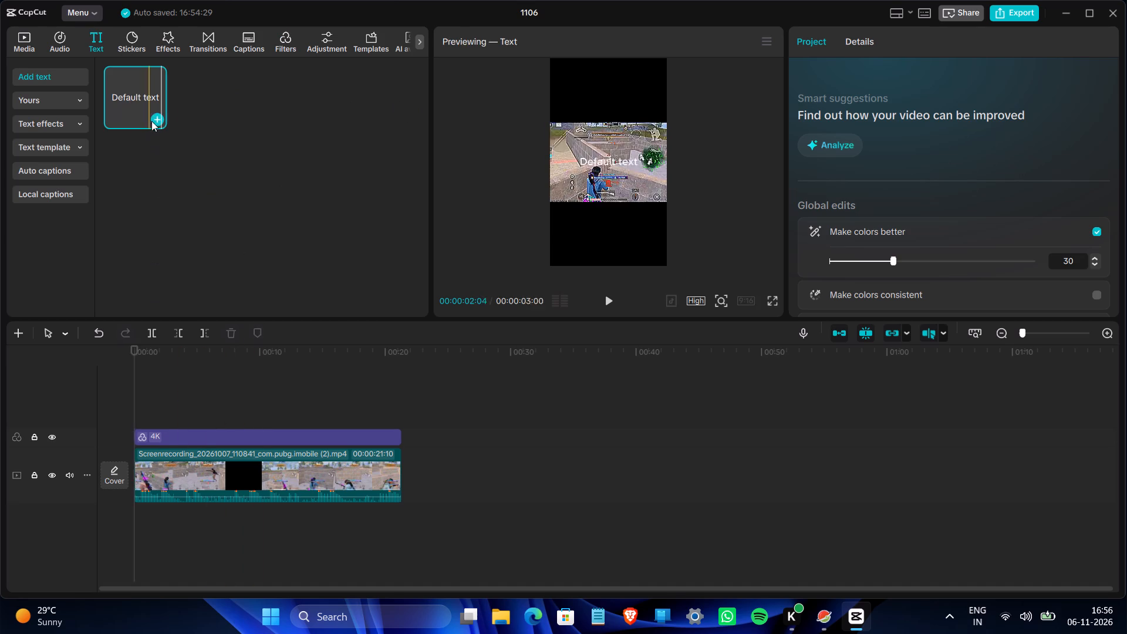
click(154, 117)
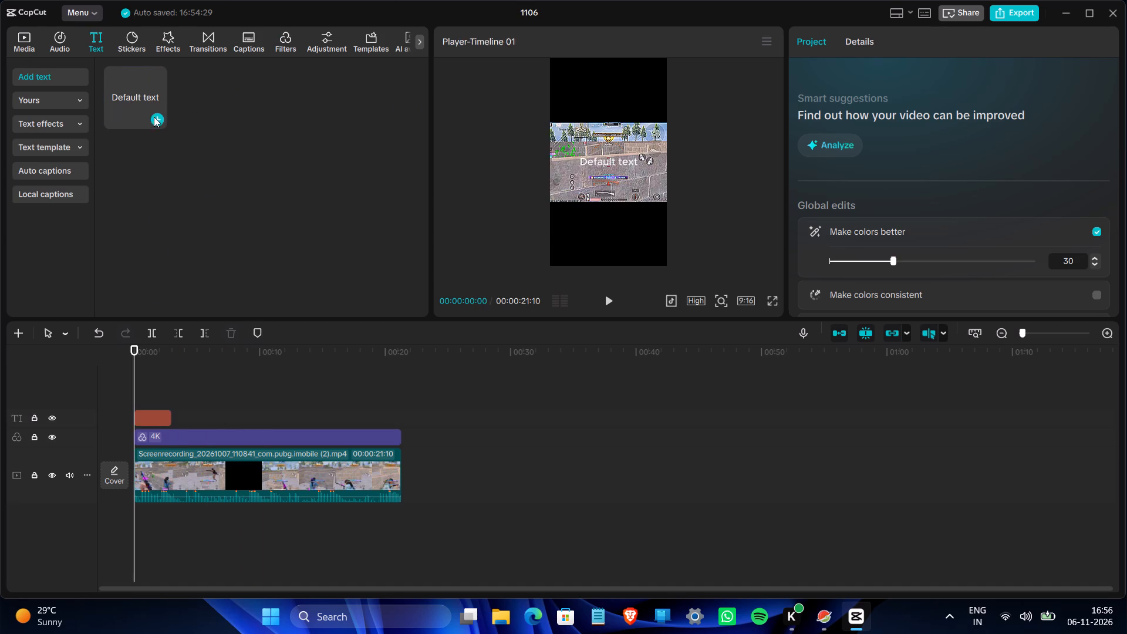
drag(173, 414, 384, 399)
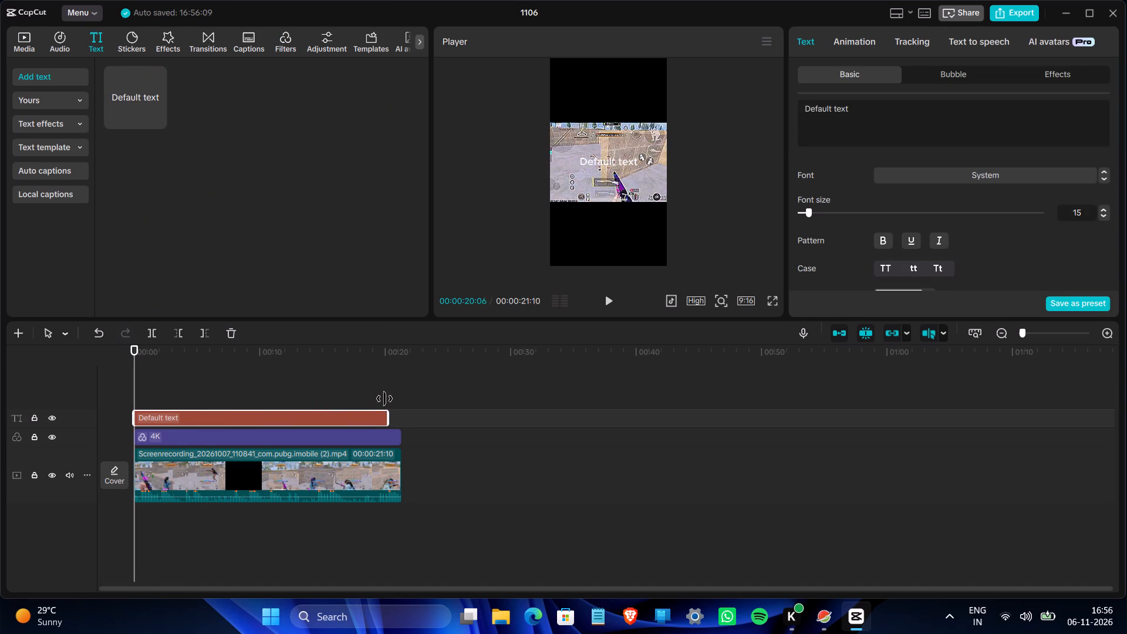
drag(384, 399, 397, 394)
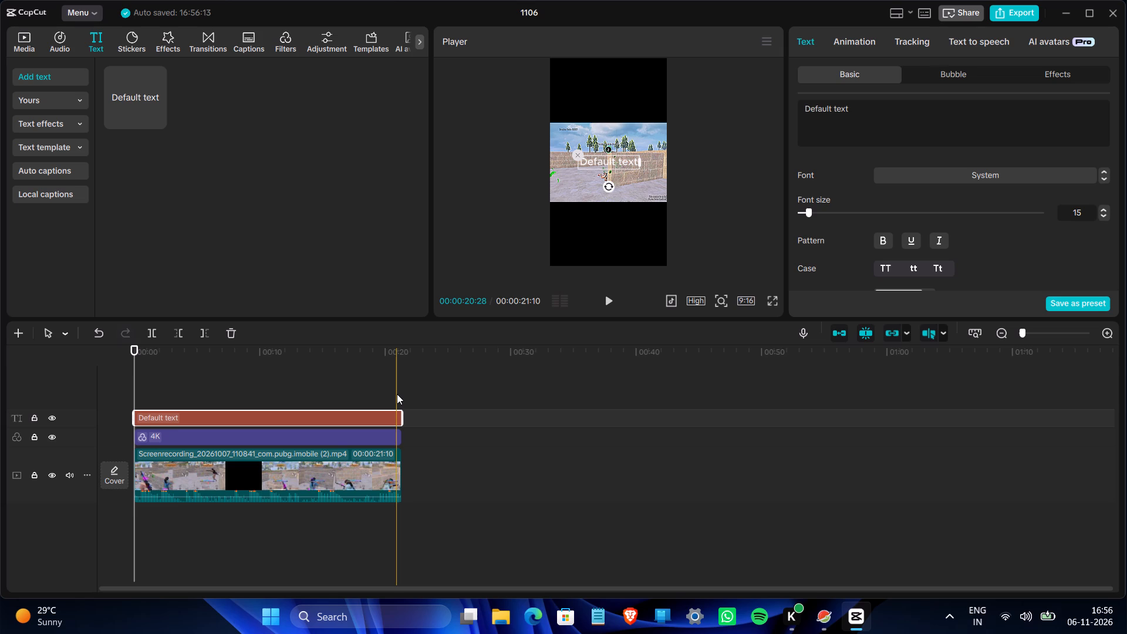
Replace the default caption text with "fark samjh bhai tu sach me pro hai".
click(869, 111)
key(BackSpace)
key(BackSpace)
key(BackSpace)
key(BackSpace)
key(BackSpace)
key(BackSpace)
key(BackSpace)
key(BackSpace)
key(BackSpace)
key(BackSpace)
key(BackSpace)
key(BackSpace)
key(BackSpace)
key(BackSpace)
key(BackSpace)
key(BackSpace)
key(BackSpace)
key(BackSpace)
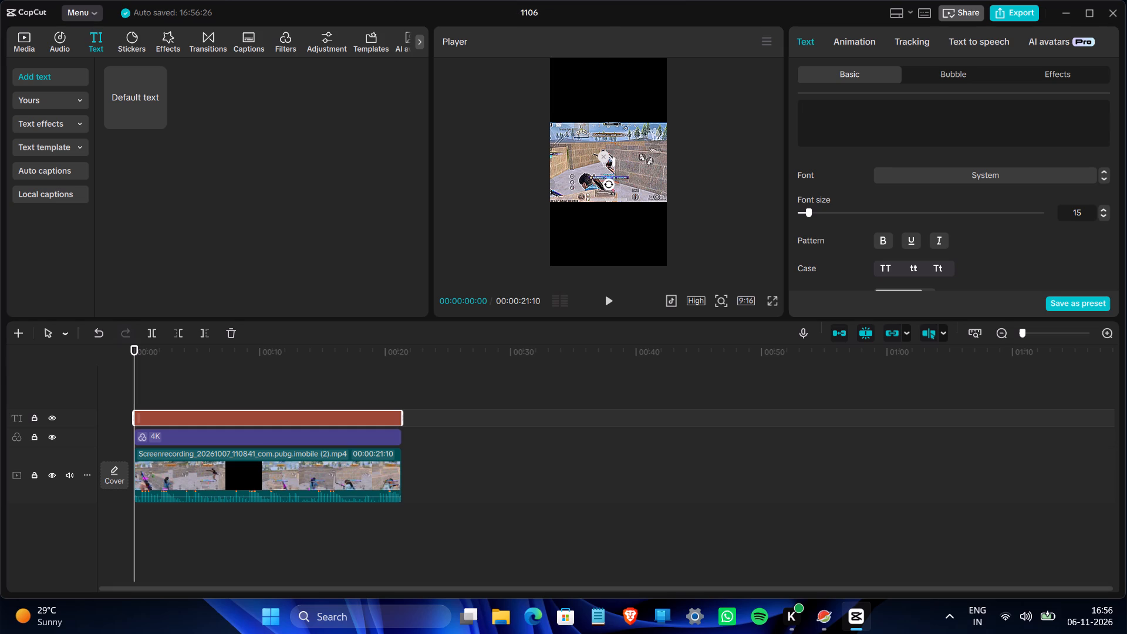
text(fark sa)
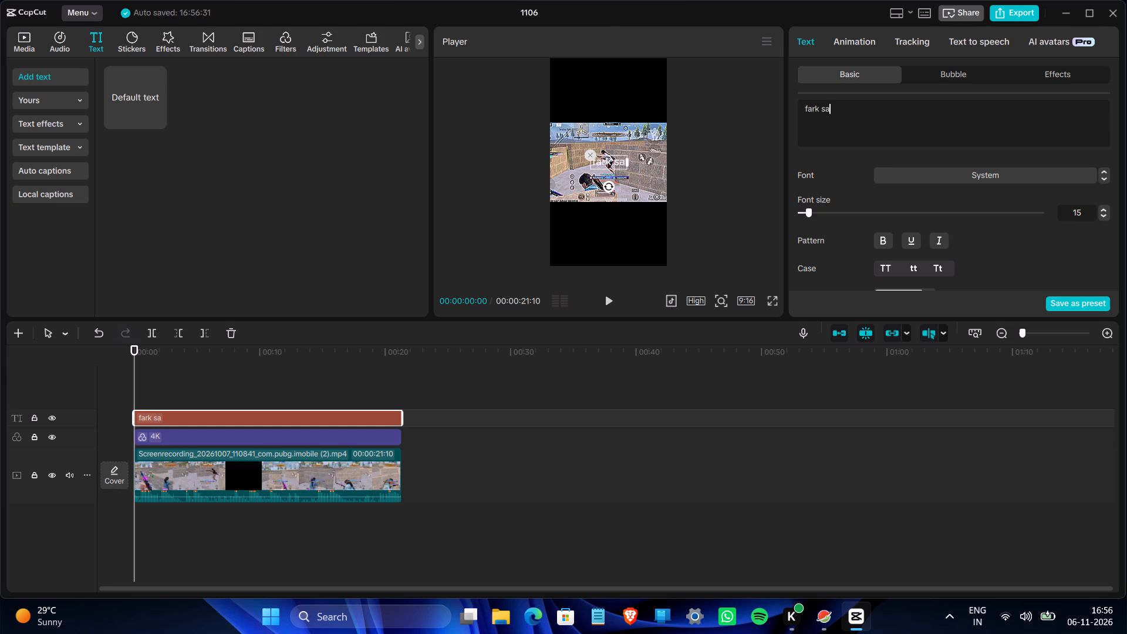
text(mjh)
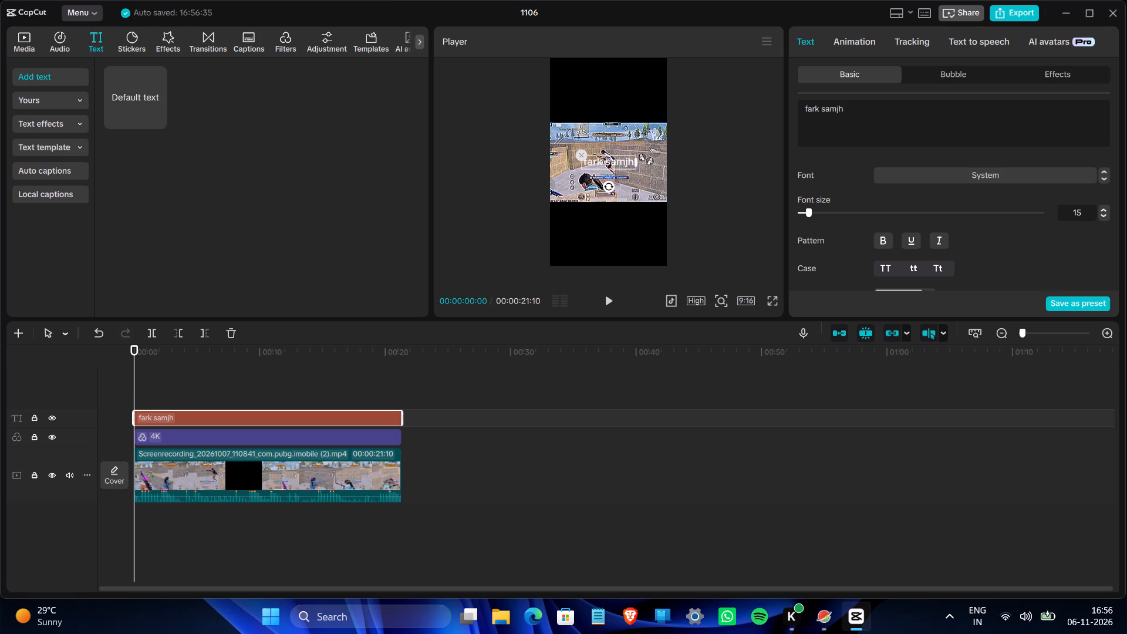
key(space)
text(bhai tu sach)
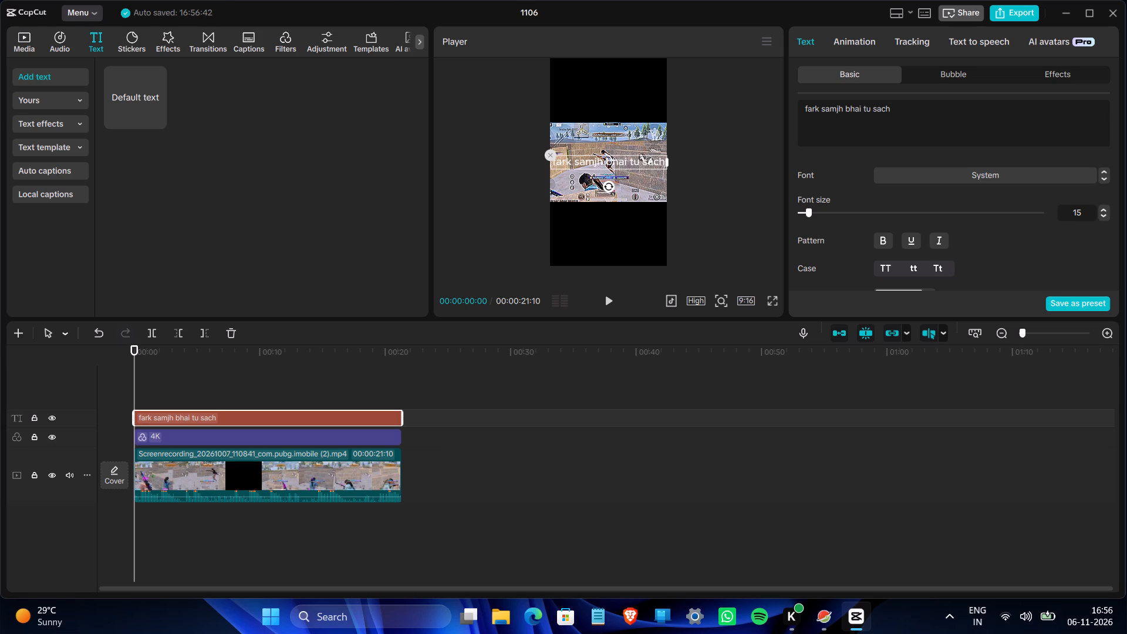
text(me)
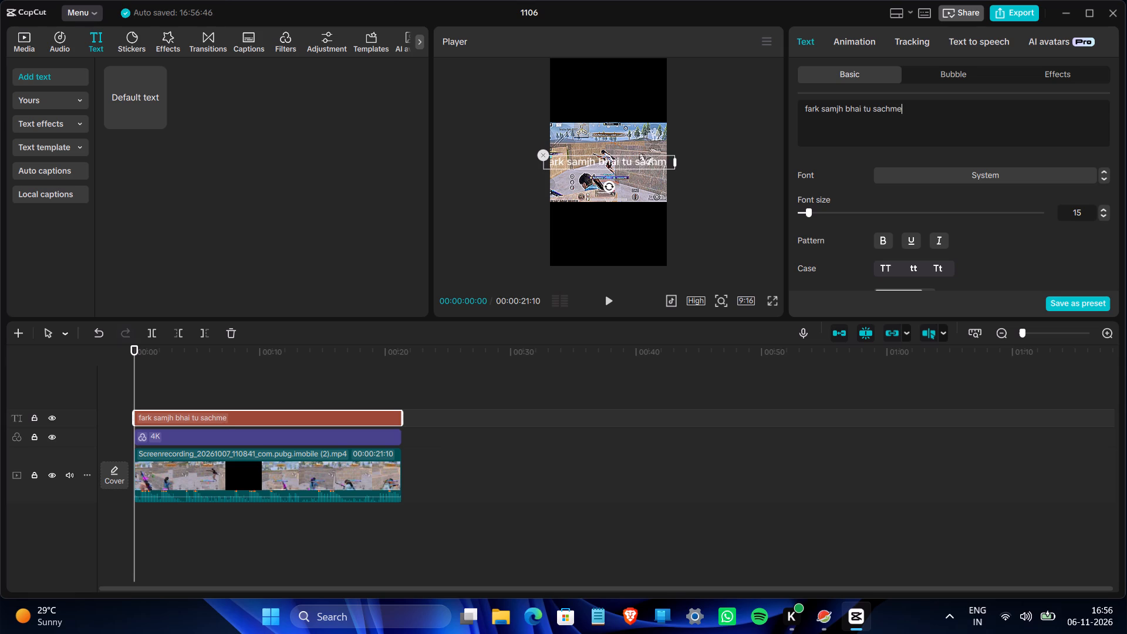
key(BackSpace)
key(BackSpace)
key(space)
text(me pro)
key(space)
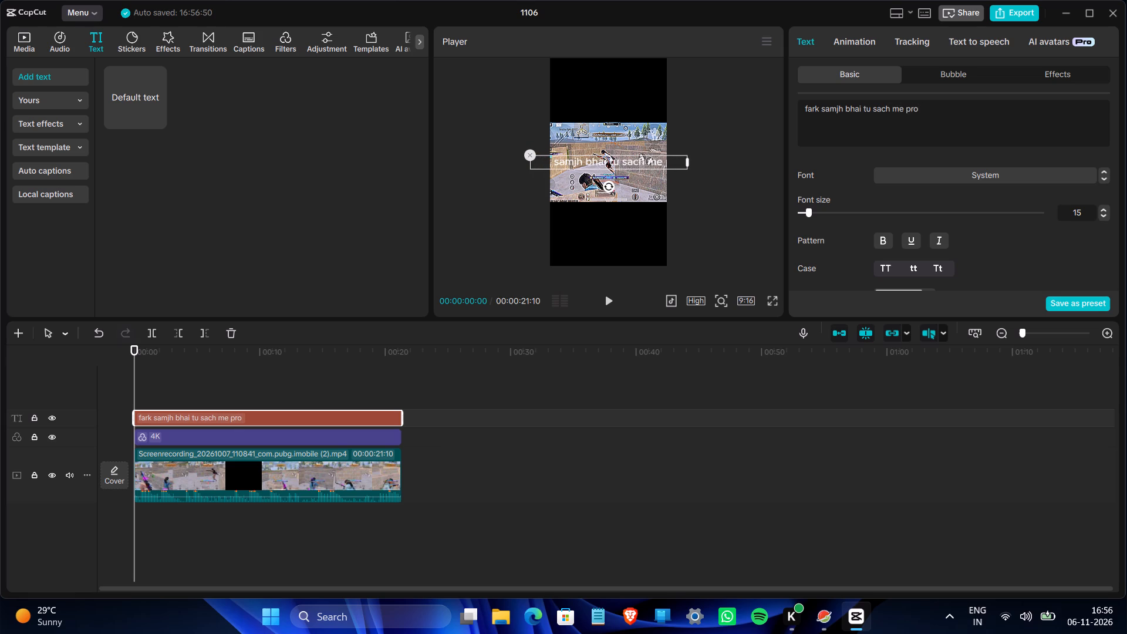
text(hai)
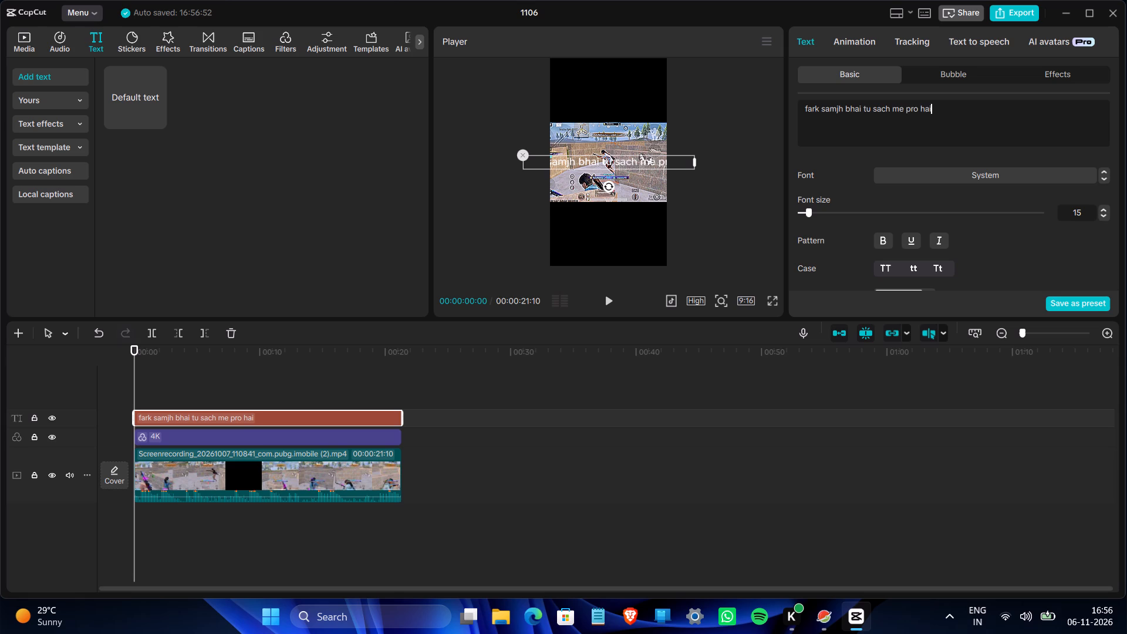
Add a second caption line reading "aur hum sirf hawabaji krte h".
key(shift+Return)
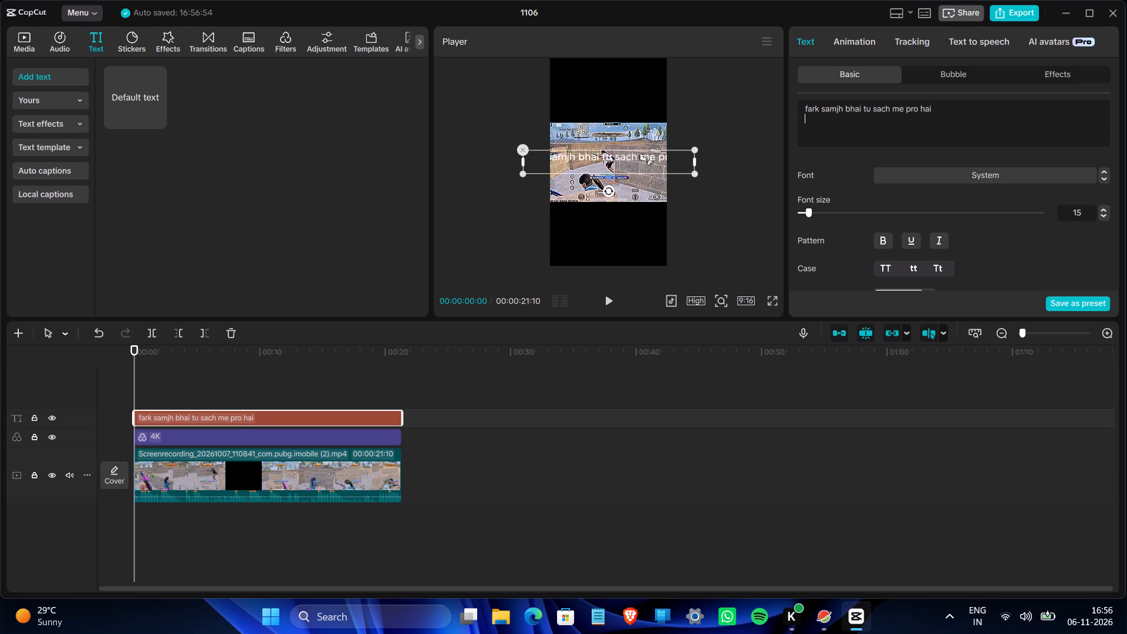
text(aur hum sirf h)
text(awa)
text(baj)
text(i krte h)
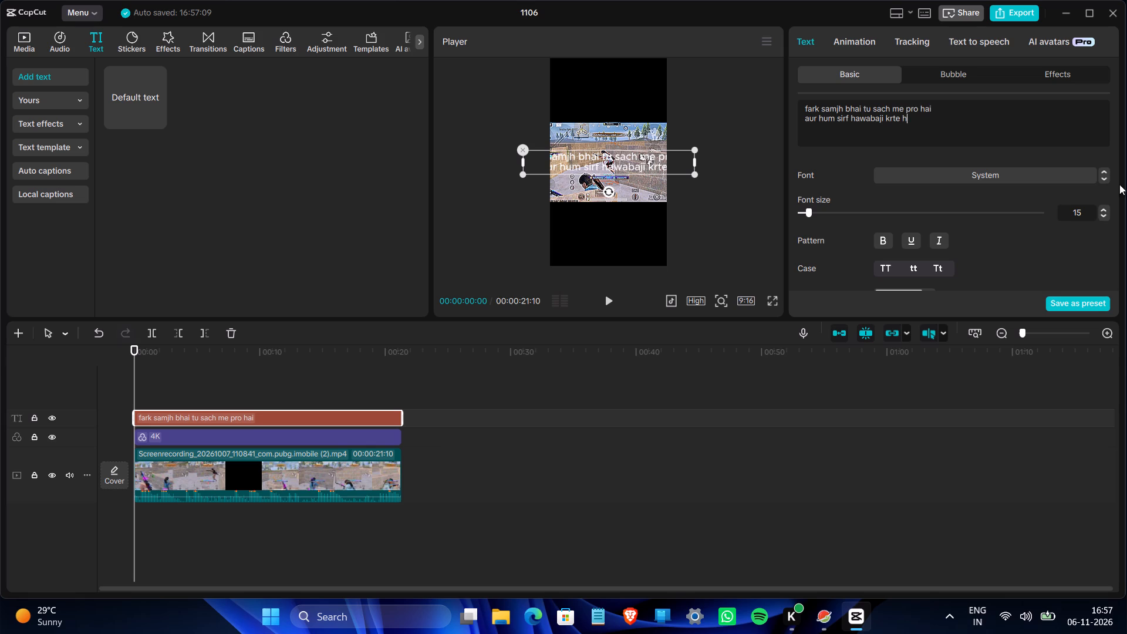
Format the two-line caption with font size 9, title case and bold.
click(1105, 215)
triple_click(1105, 215)
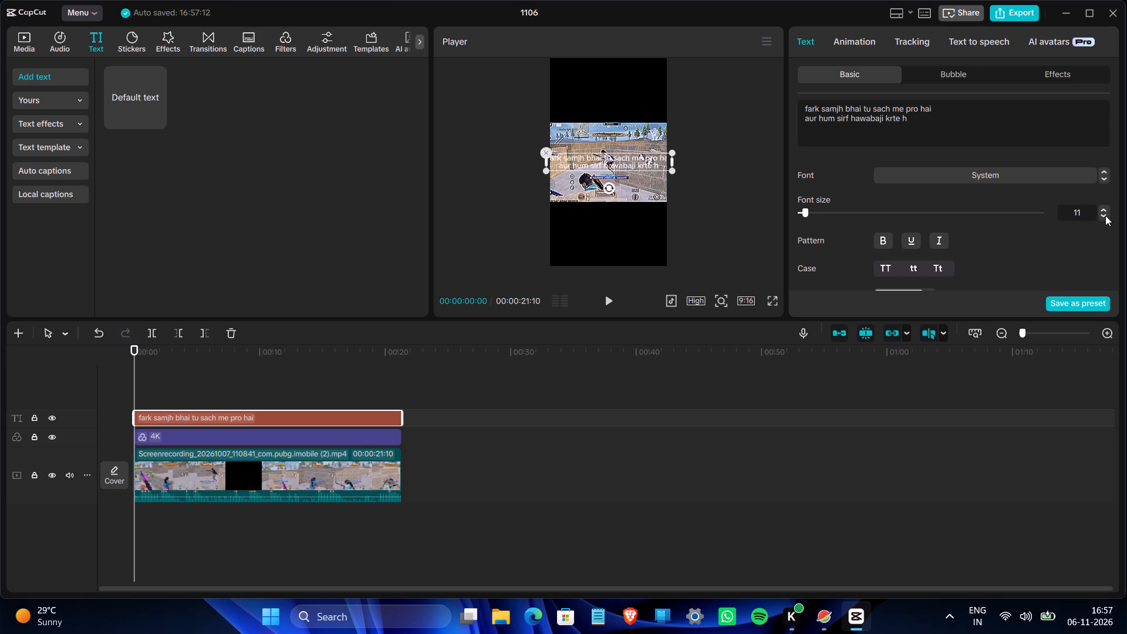
double_click(1105, 215)
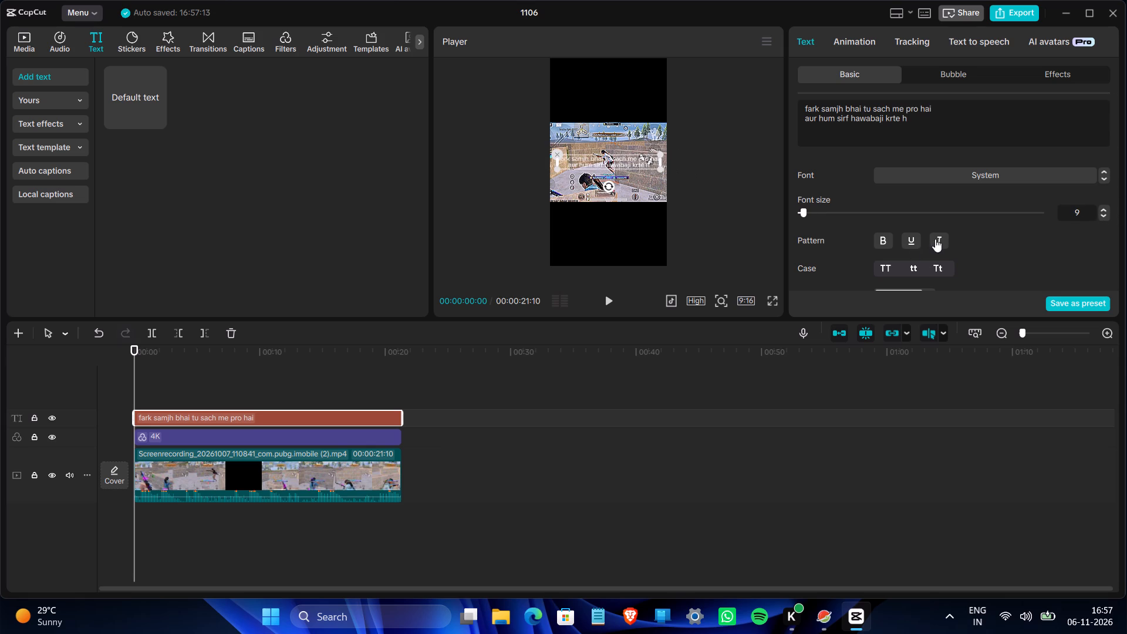
click(935, 268)
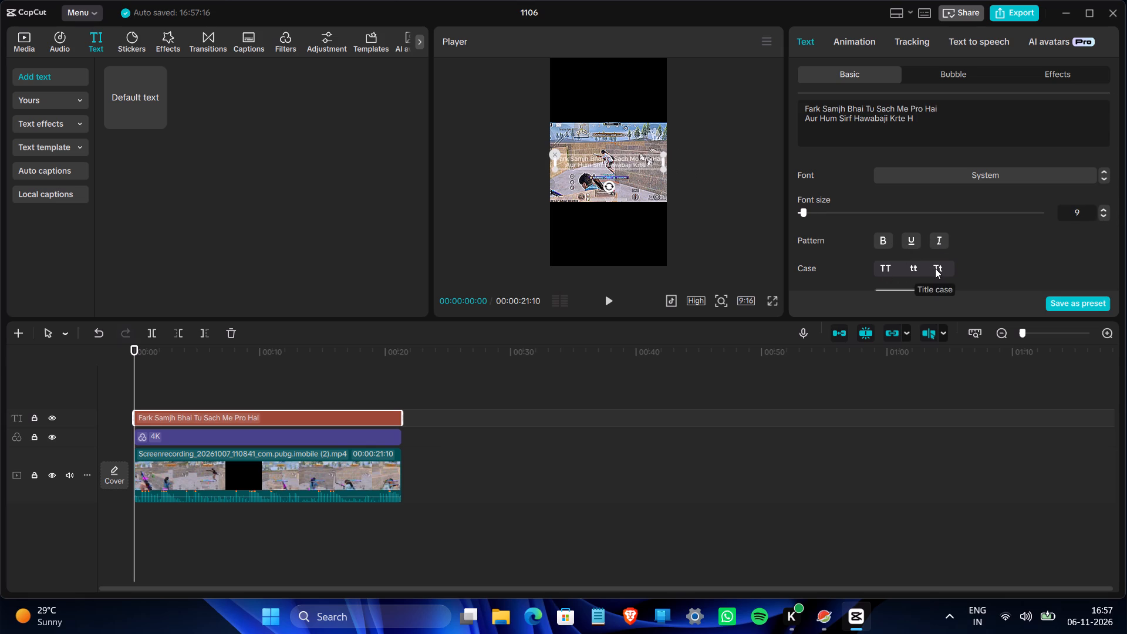
click(883, 244)
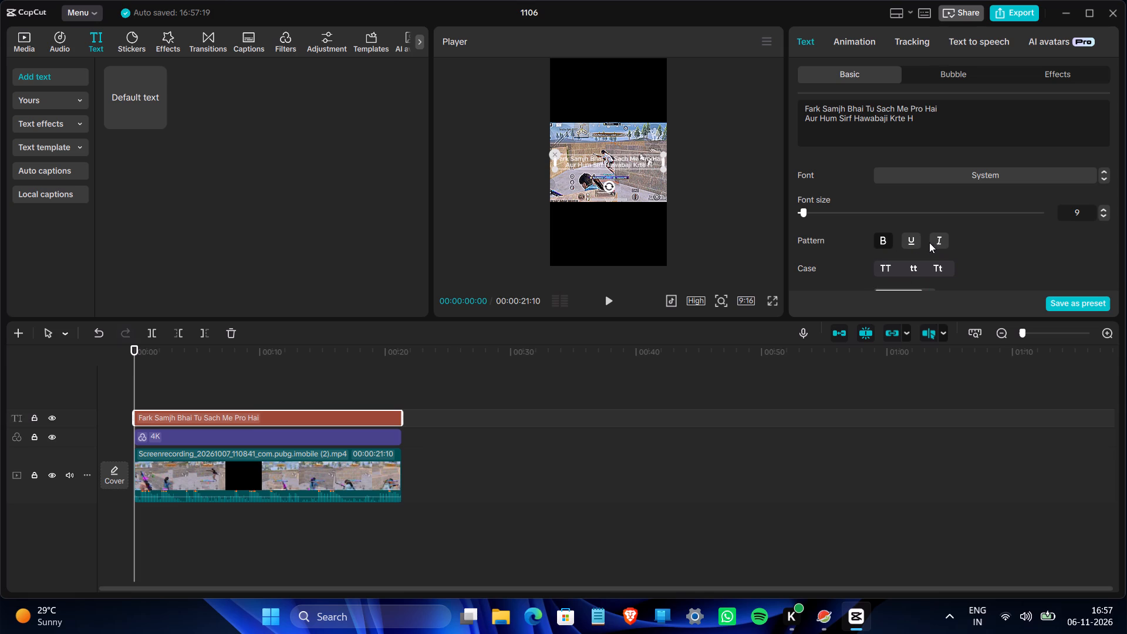
Move the caption up to the upper part of the gameplay picture, keeping it horizontally centred.
drag(612, 160, 612, 157)
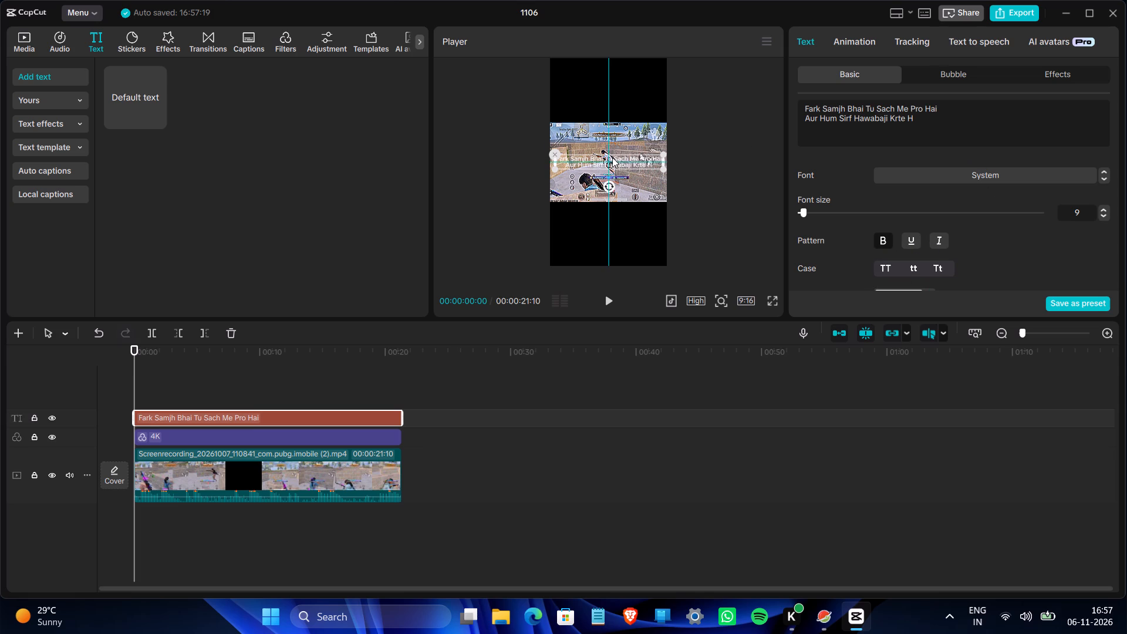
drag(612, 157, 612, 145)
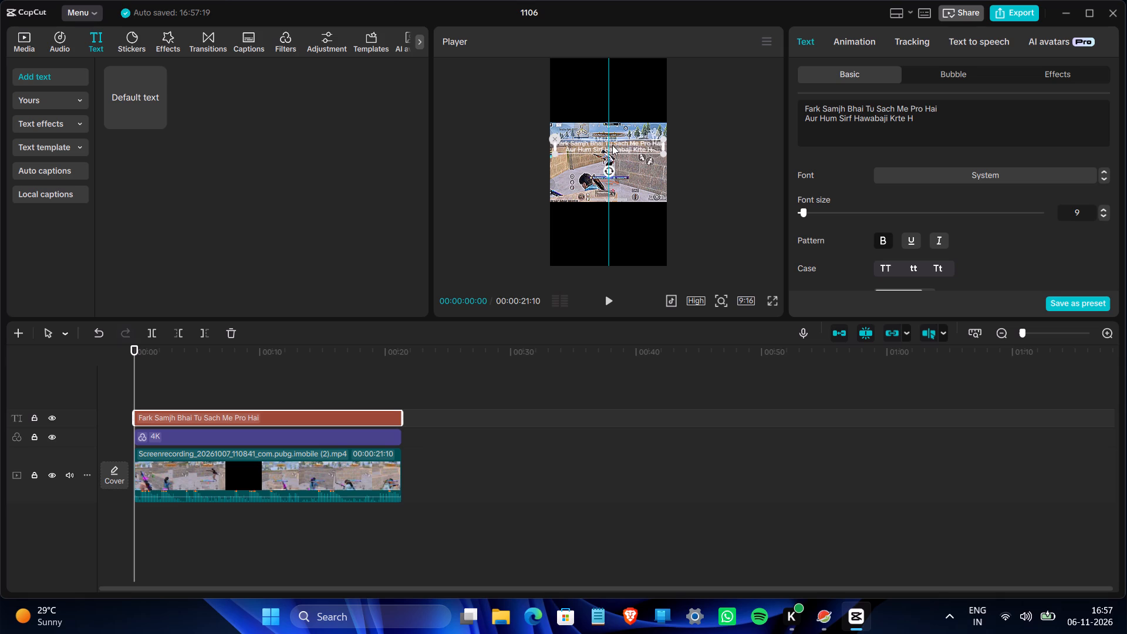
drag(612, 145, 612, 141)
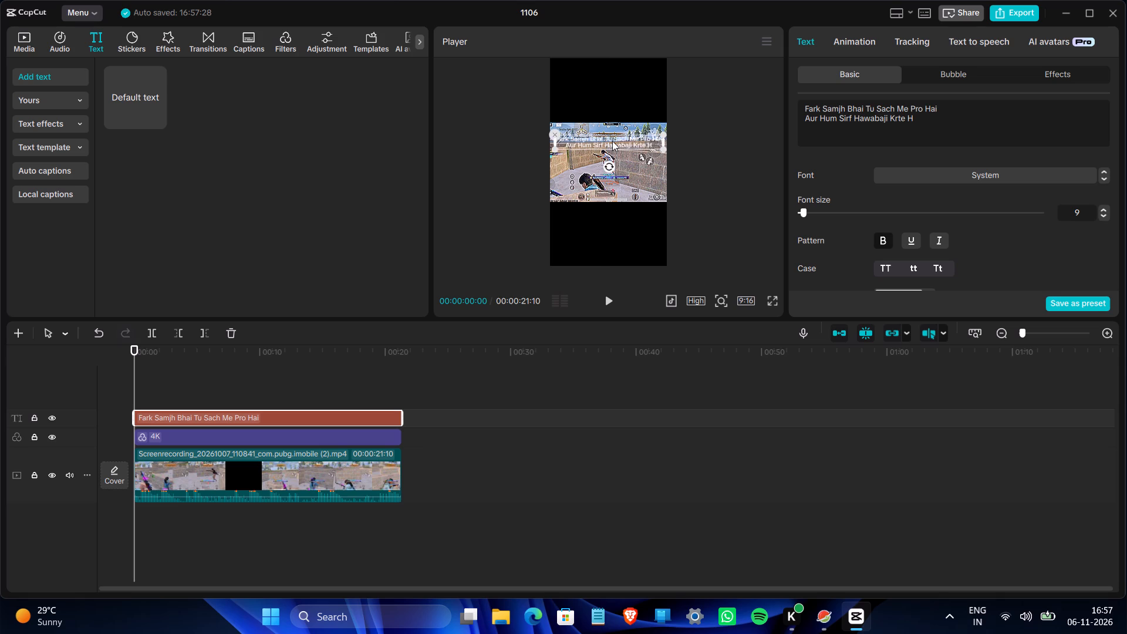
Colour the word "Fark" in the caption's first line yellow (F4C70F).
drag(820, 112, 805, 112)
drag(805, 112, 802, 112)
scroll(863, 189, down, 1)
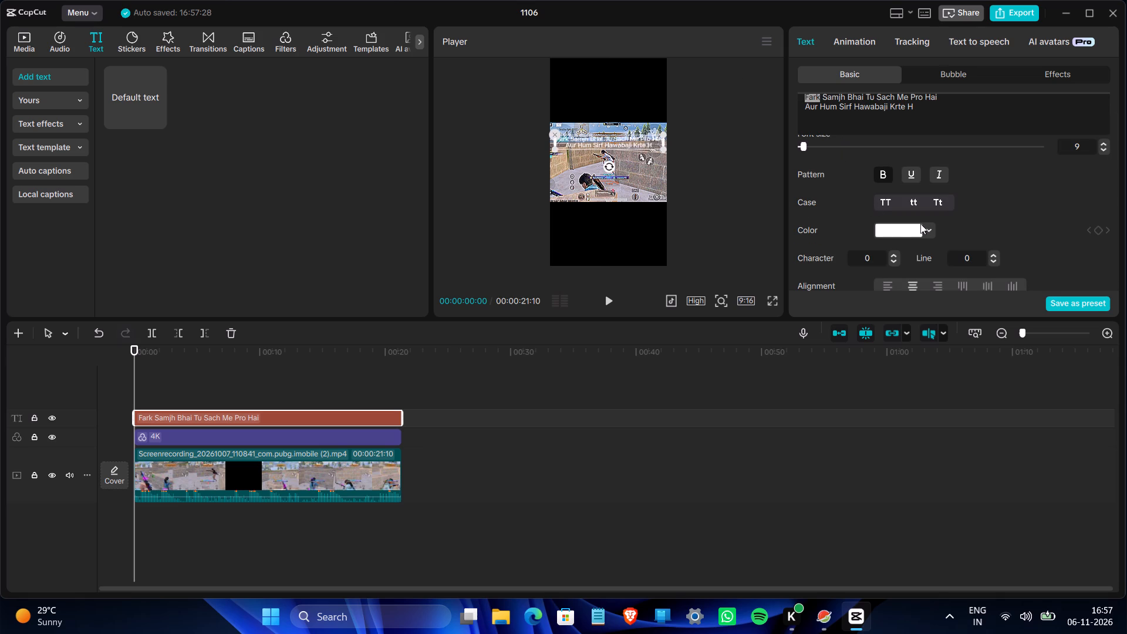
click(932, 227)
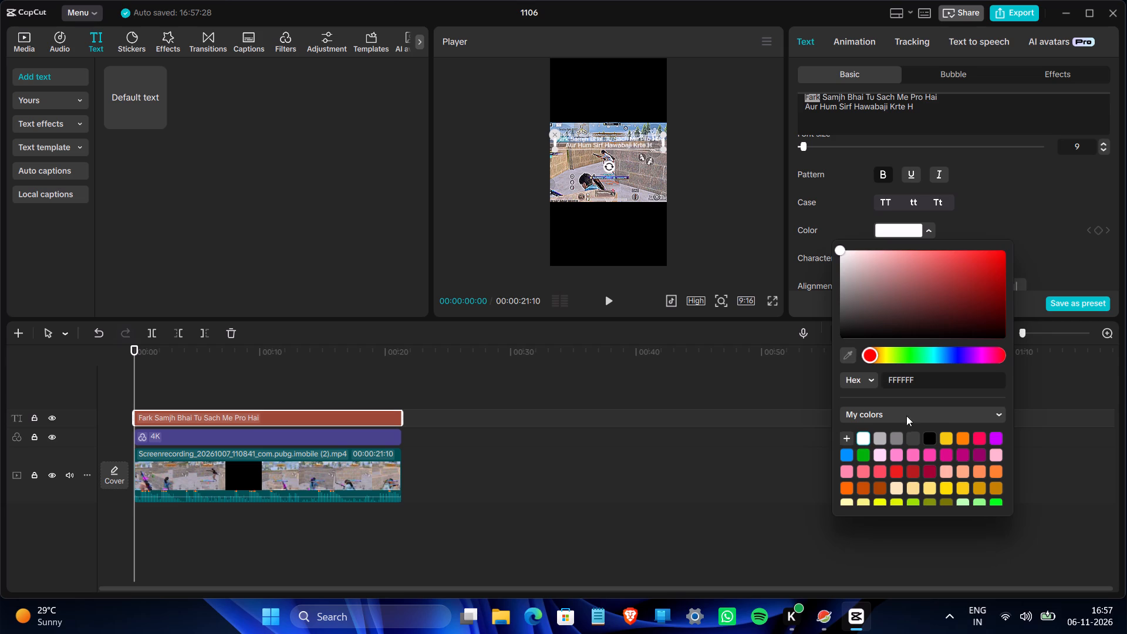
click(950, 436)
click(998, 180)
Colour the word "Tu" in the caption's first line yellow (F4C70F).
scroll(997, 180, up, 1)
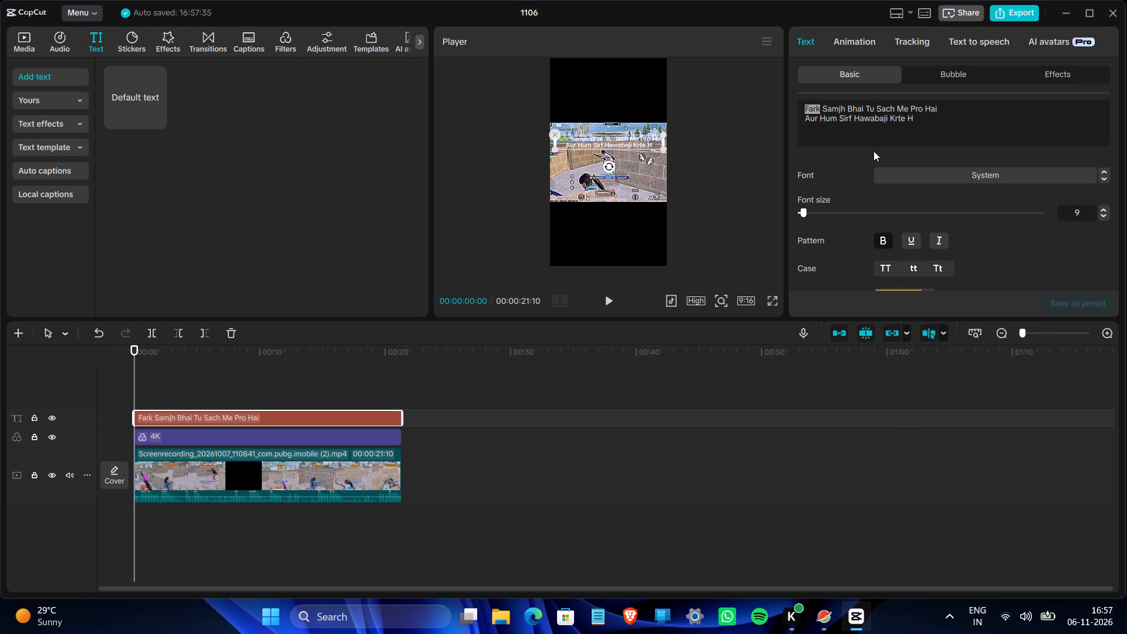
drag(863, 107, 872, 110)
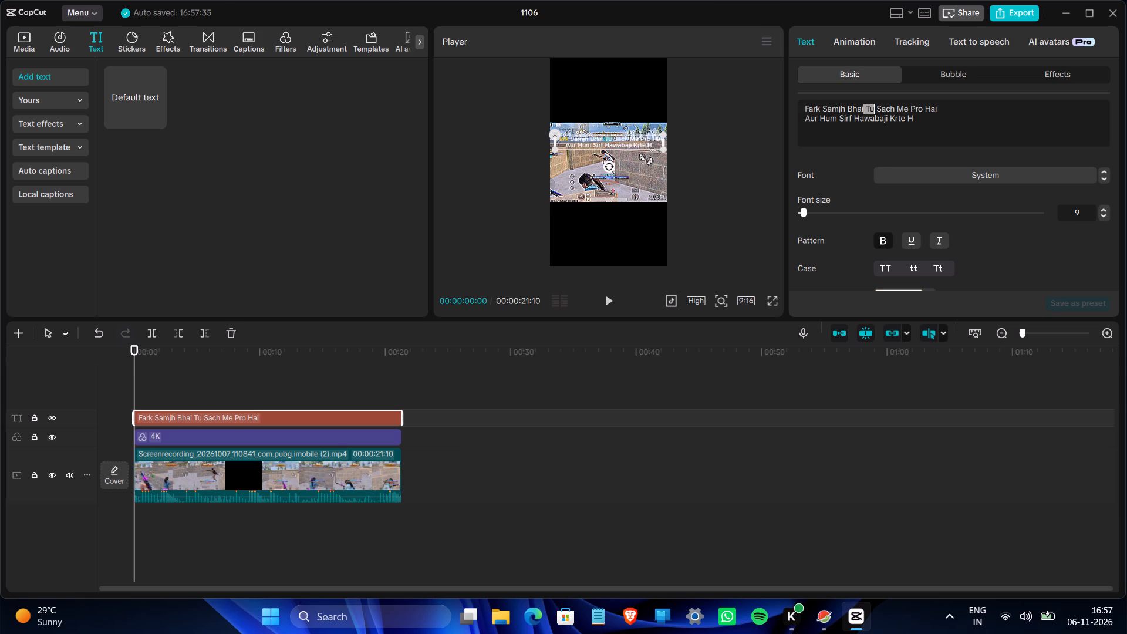
scroll(886, 207, down, 2)
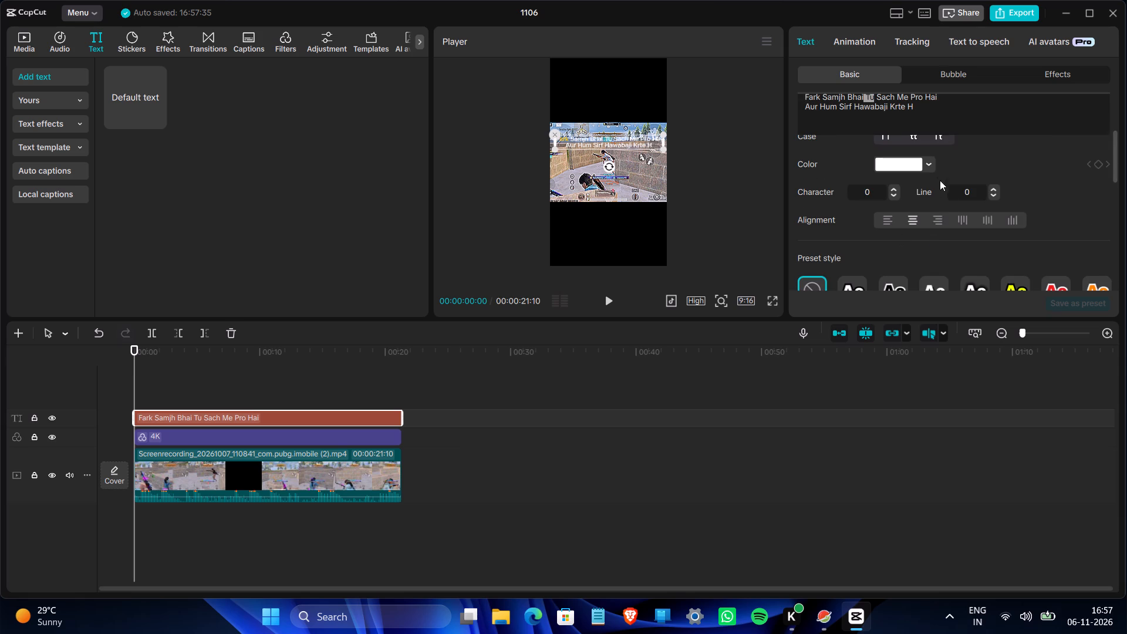
click(931, 166)
click(942, 373)
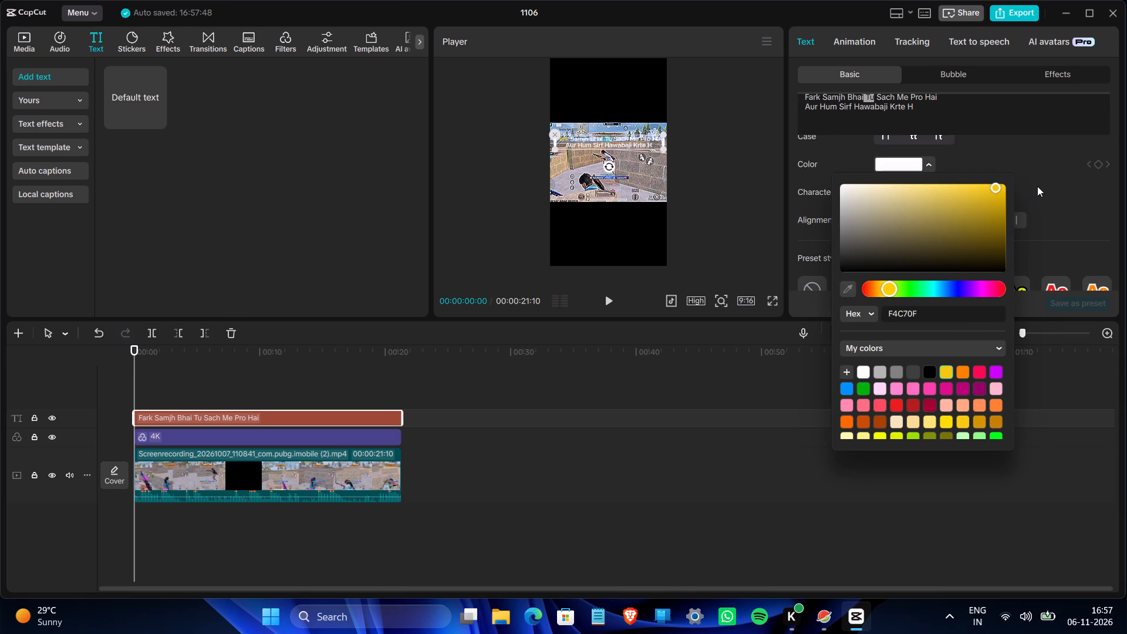
click(1040, 184)
Colour the word "Pro" in the caption's first line yellow (F4C70F).
scroll(978, 176, up, 1)
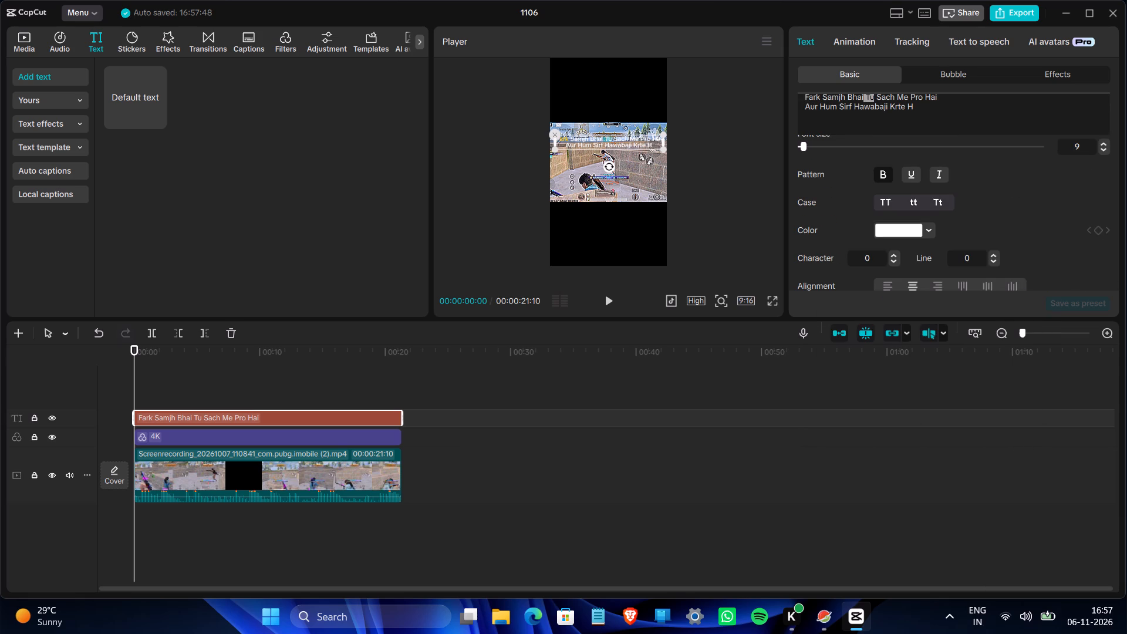
drag(907, 97, 920, 95)
drag(920, 95, 924, 95)
drag(924, 95, 921, 99)
drag(921, 99, 923, 99)
scroll(987, 251, down, 1)
click(929, 167)
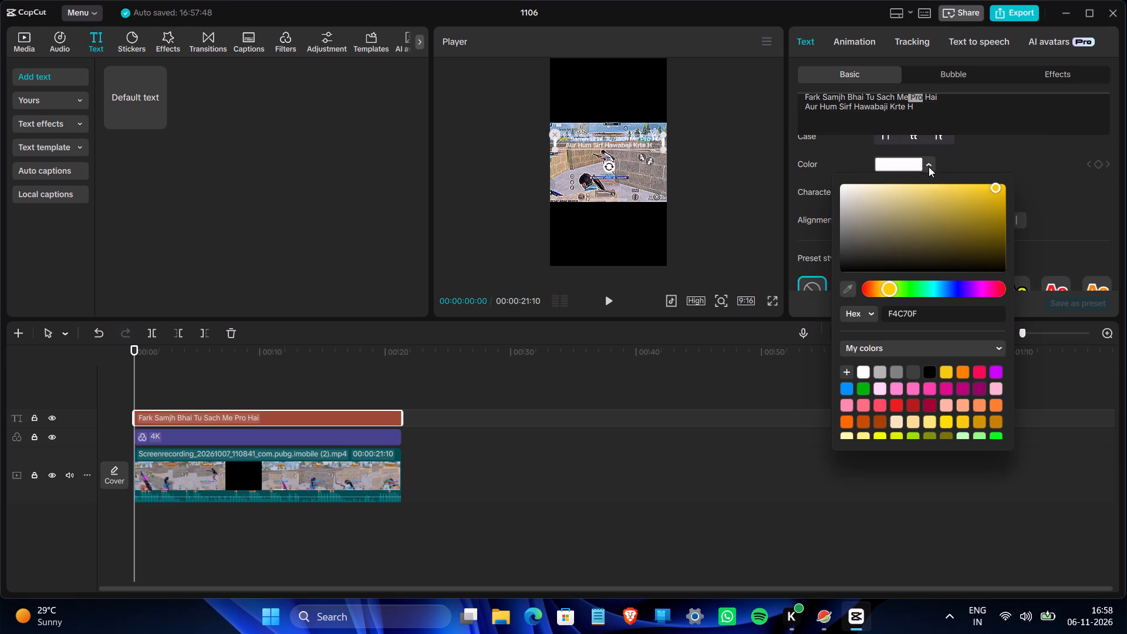
click(974, 373)
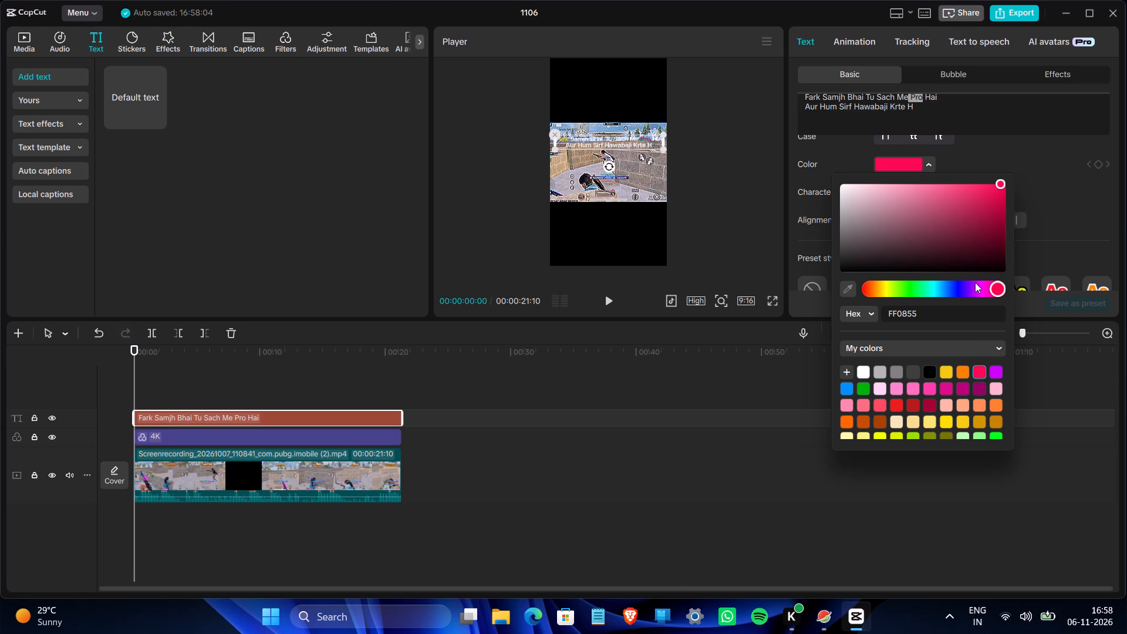
click(944, 367)
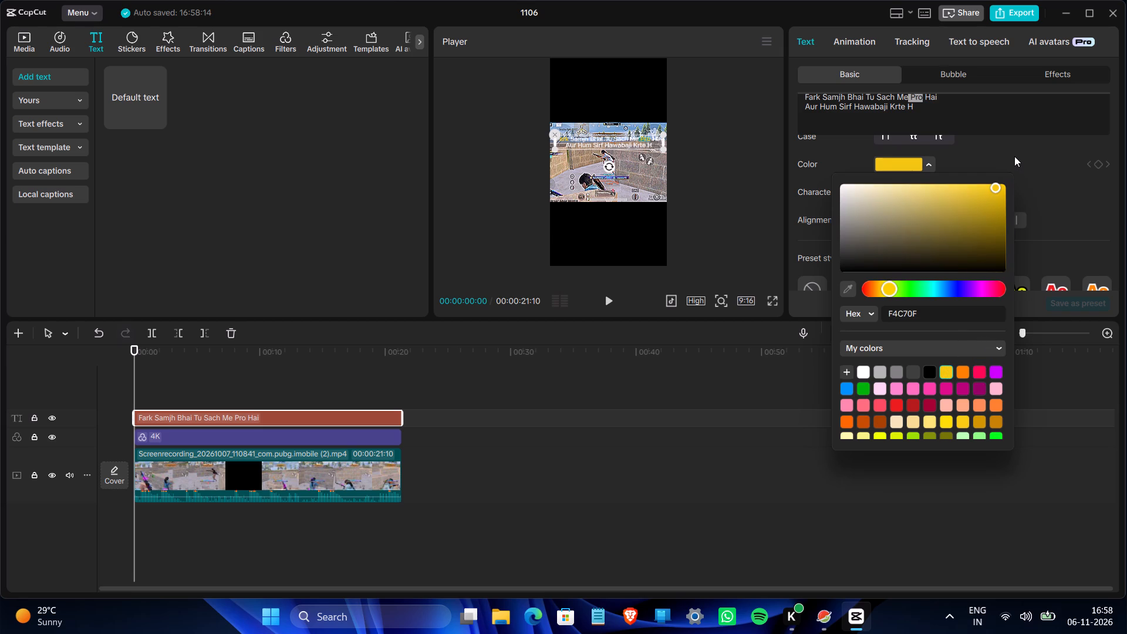
click(1014, 156)
Recolour the word "Tu" in the caption's first line pinkish red (FF0855).
scroll(952, 153, up, 1)
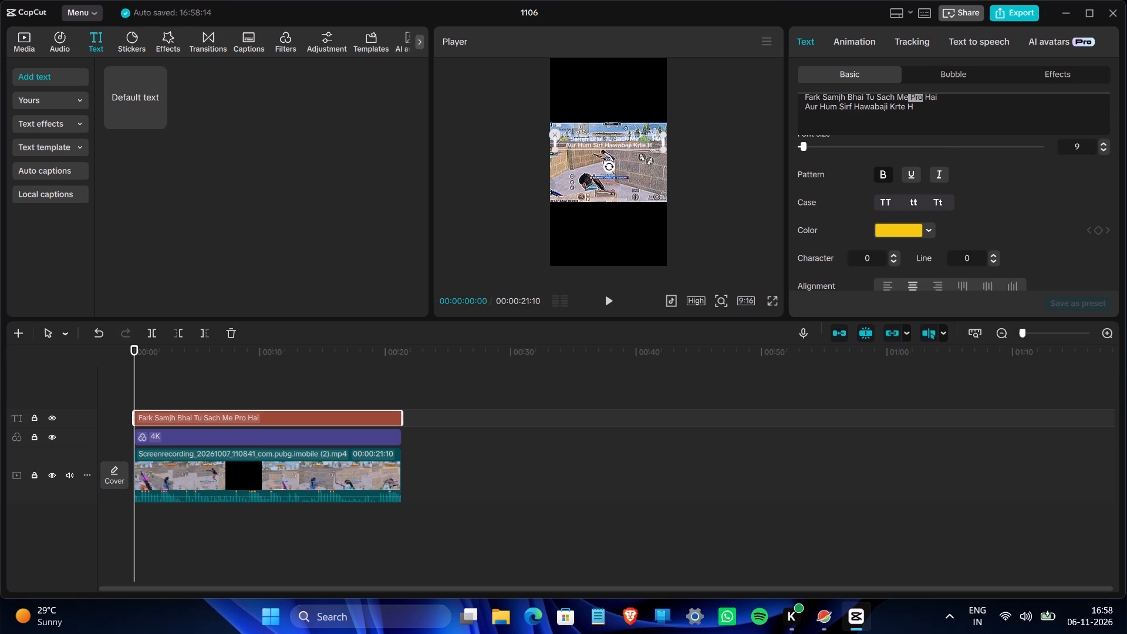
drag(864, 101, 875, 98)
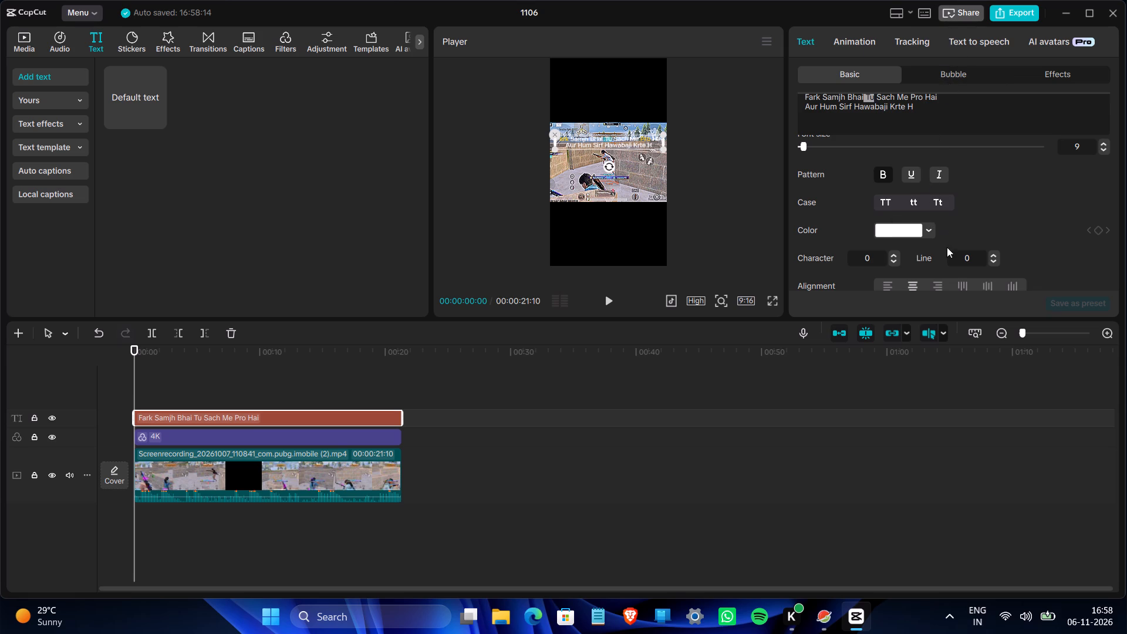
click(931, 226)
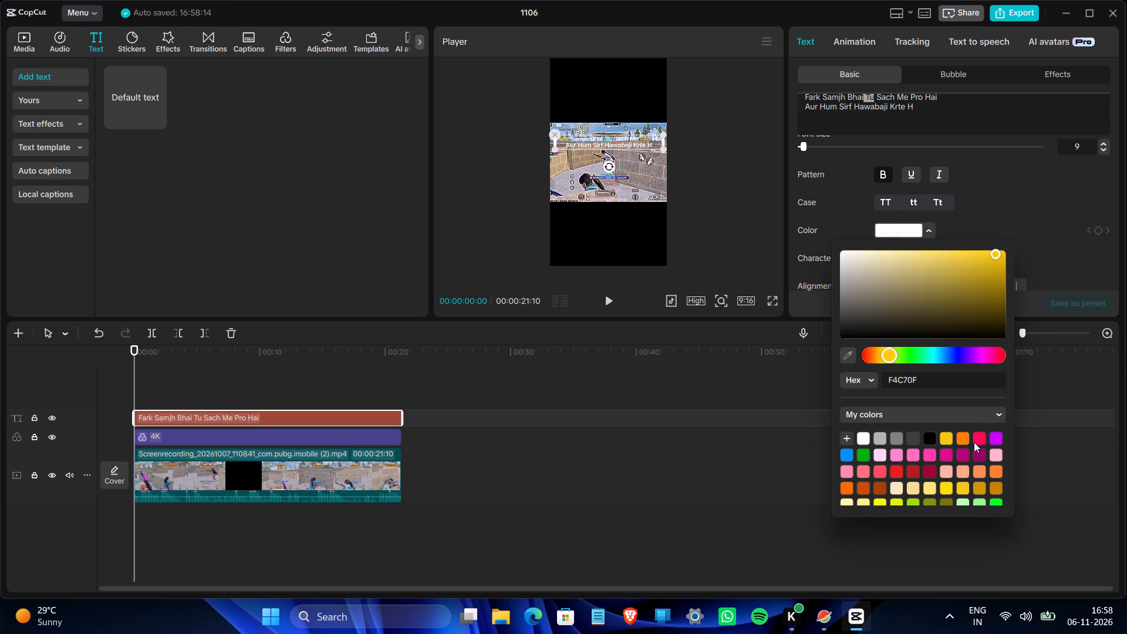
click(976, 442)
click(986, 173)
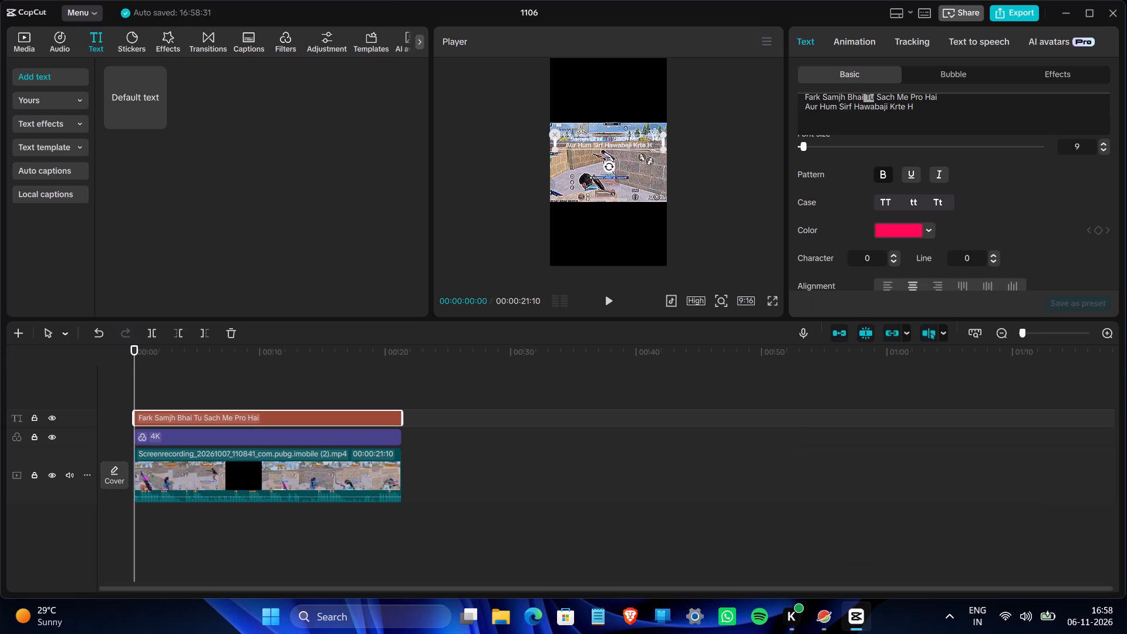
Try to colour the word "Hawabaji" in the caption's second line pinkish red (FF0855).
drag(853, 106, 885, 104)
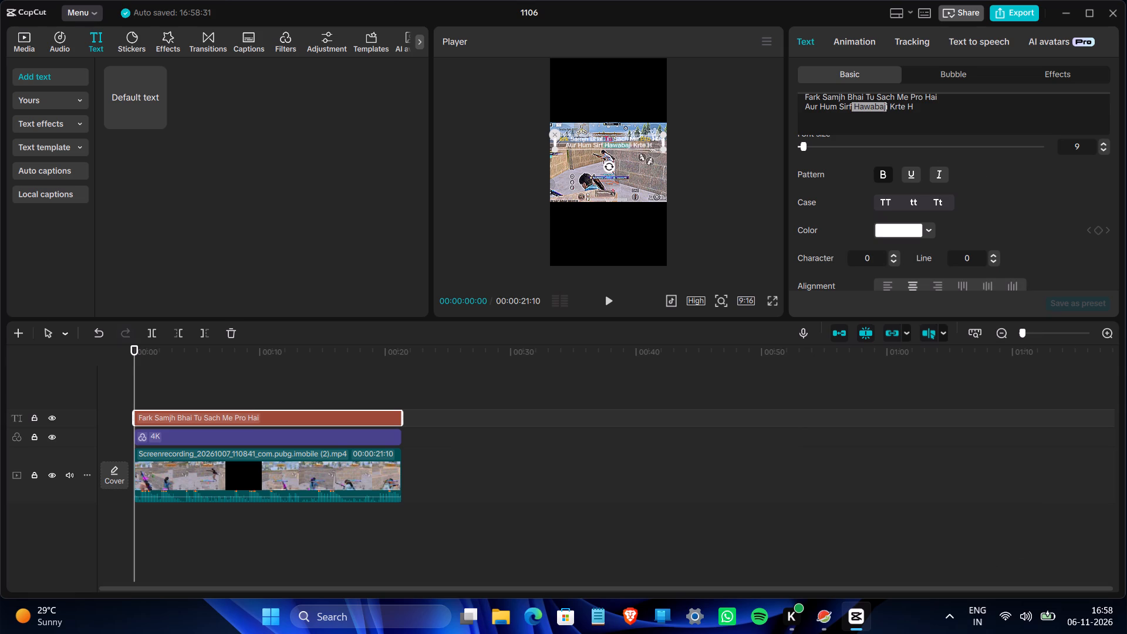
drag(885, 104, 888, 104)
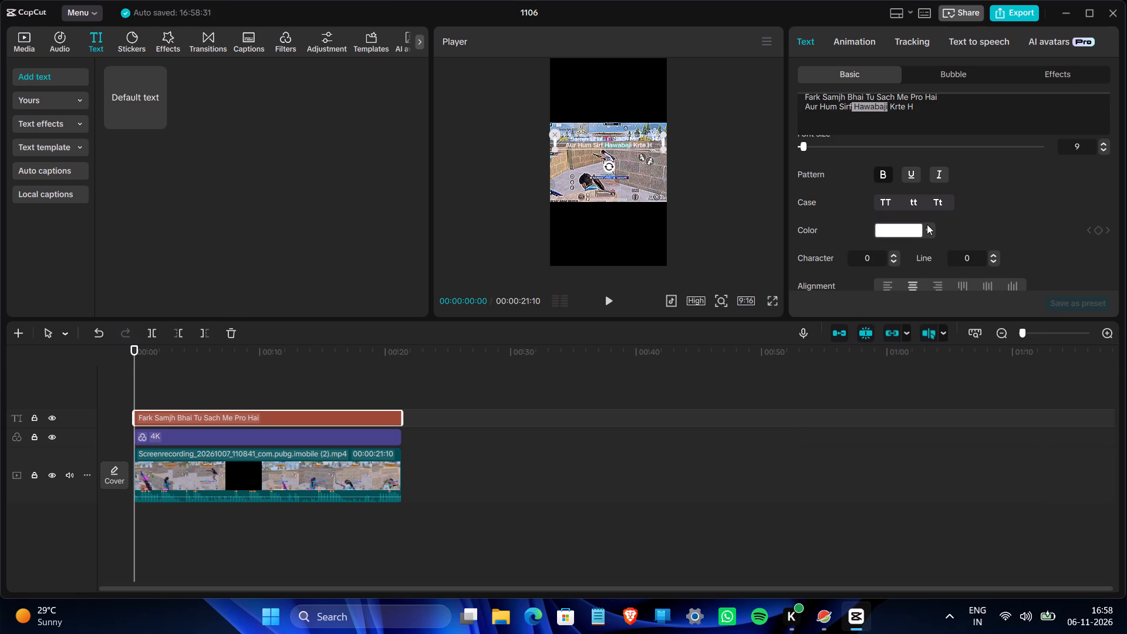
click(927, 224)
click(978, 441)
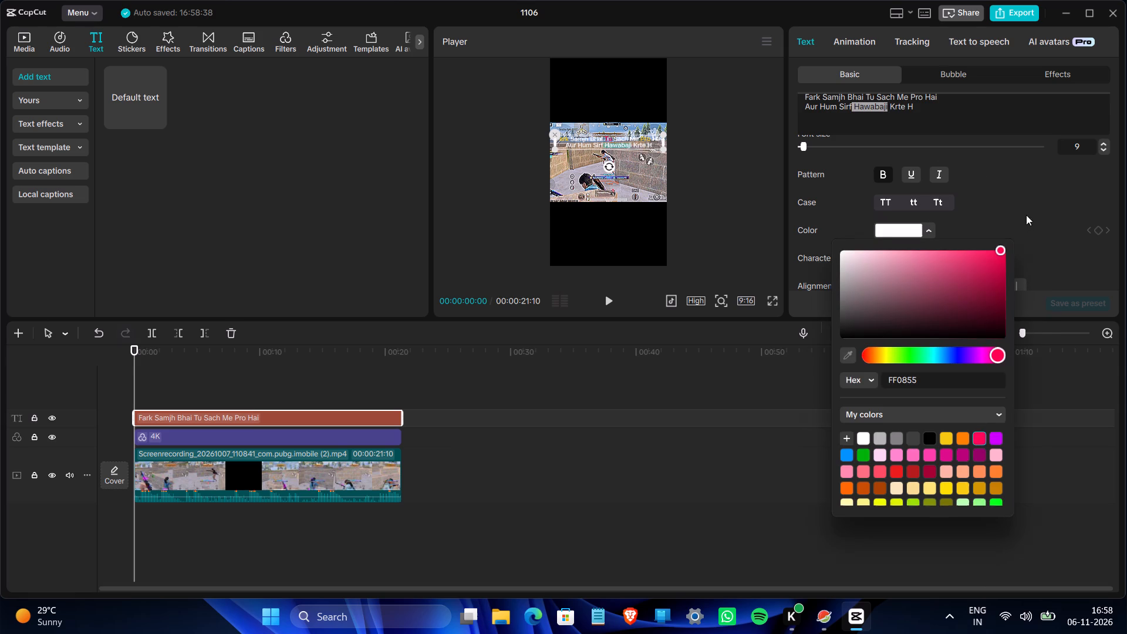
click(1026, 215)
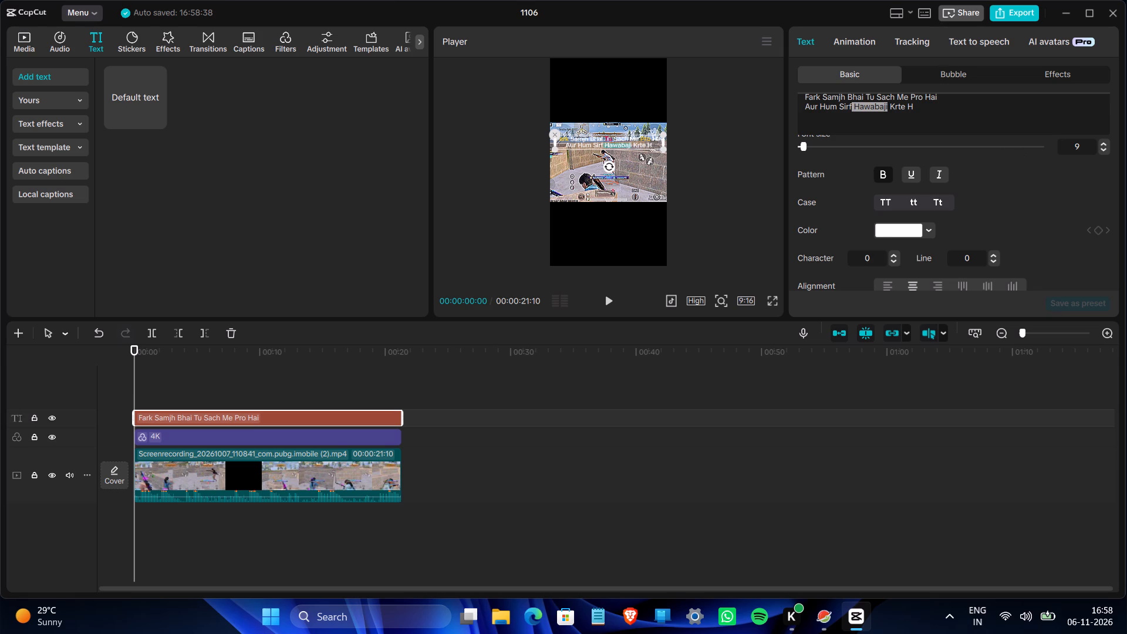
Colour the word "Hum" in the caption's second line yellow (F4C70F) and check the caption in a full-screen preview.
drag(821, 110, 826, 108)
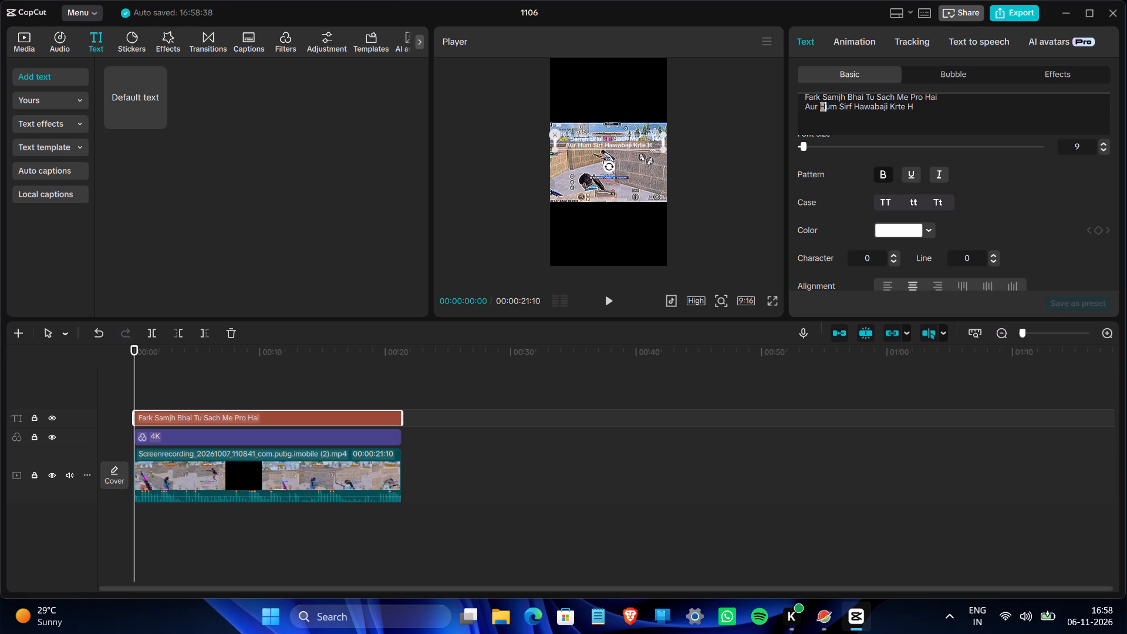
drag(826, 108, 834, 107)
click(930, 228)
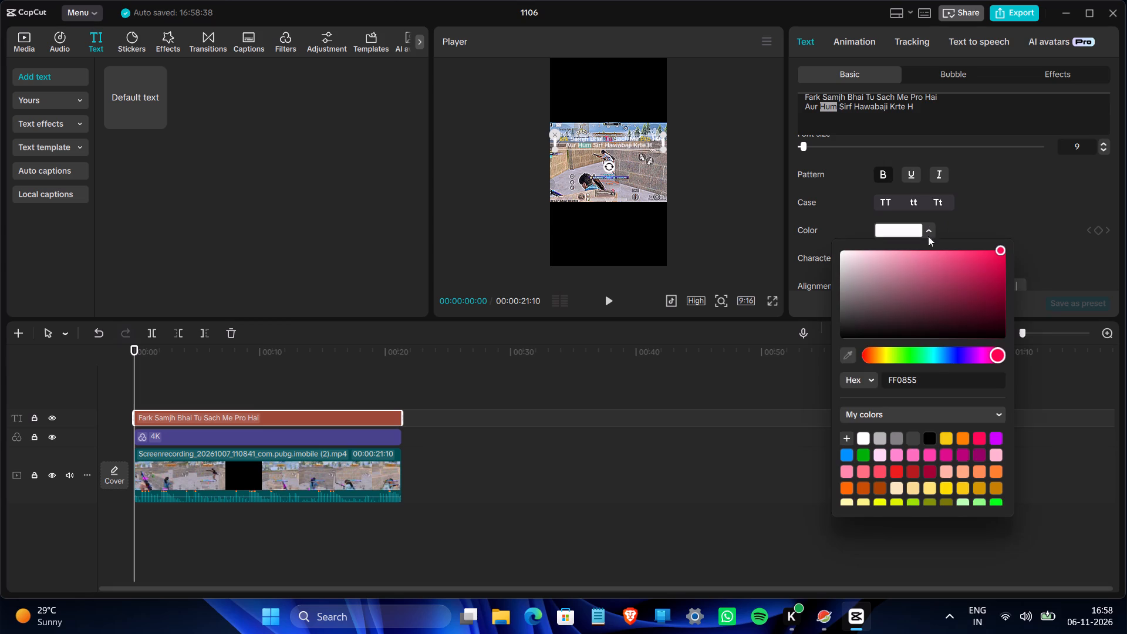
click(950, 436)
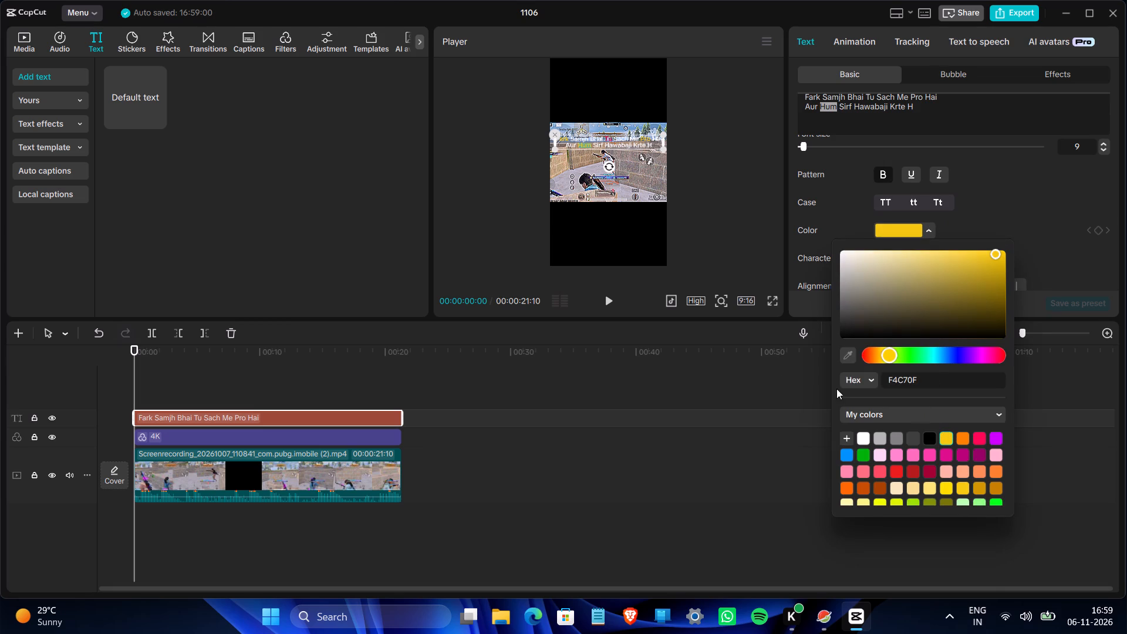
click(773, 302)
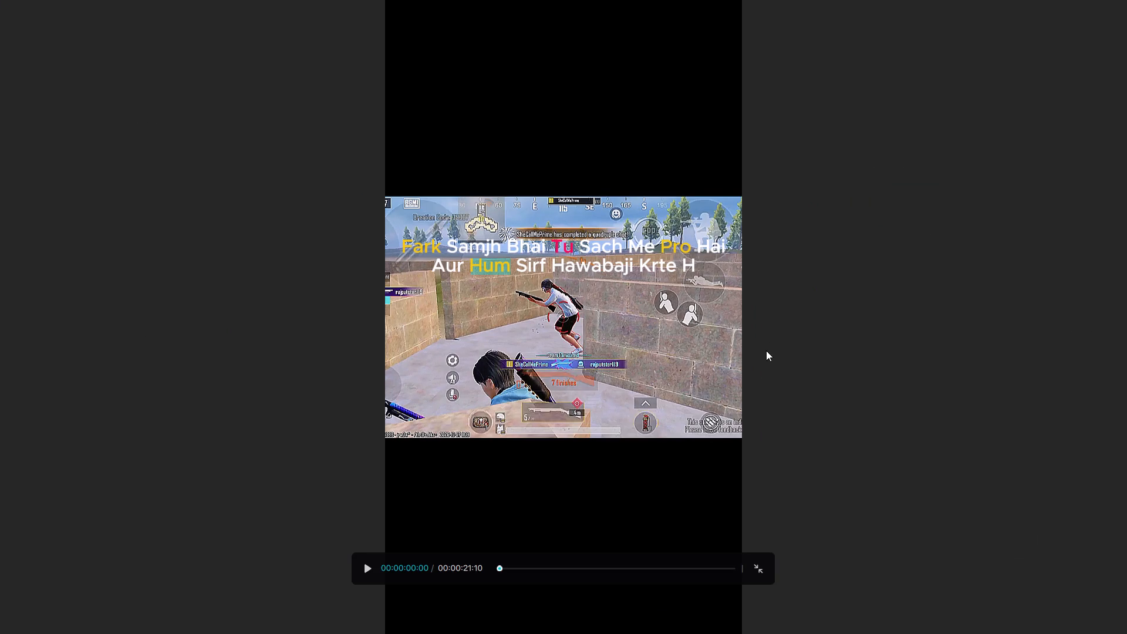
click(761, 571)
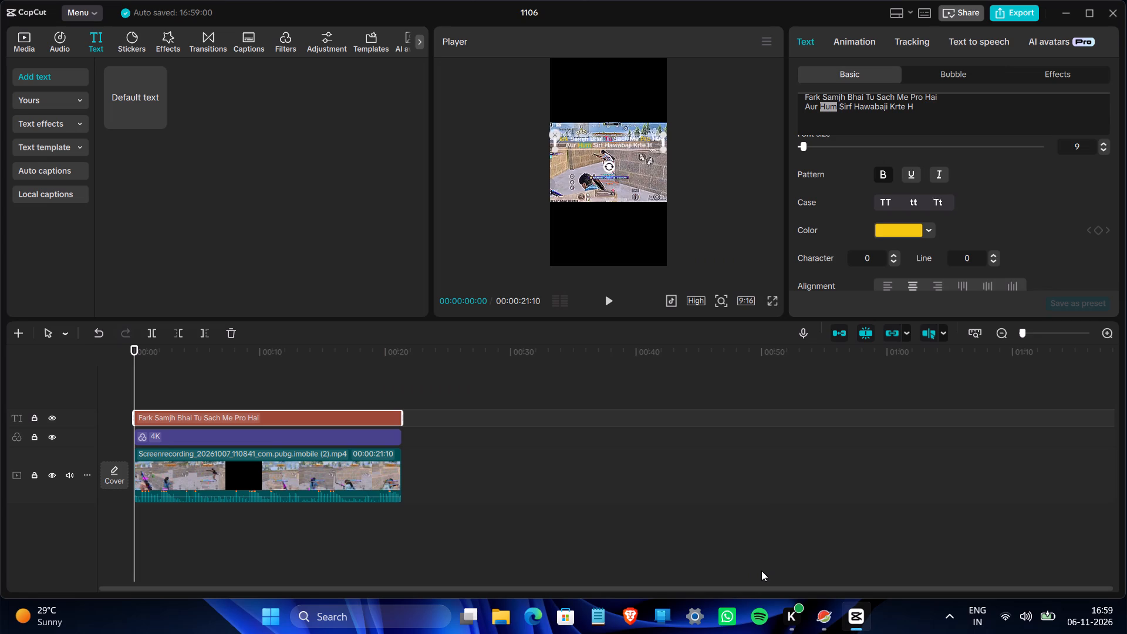
Apply the first preset style, white letters with a black outline, to the word "Hum" in the caption.
scroll(1000, 180, down, 1)
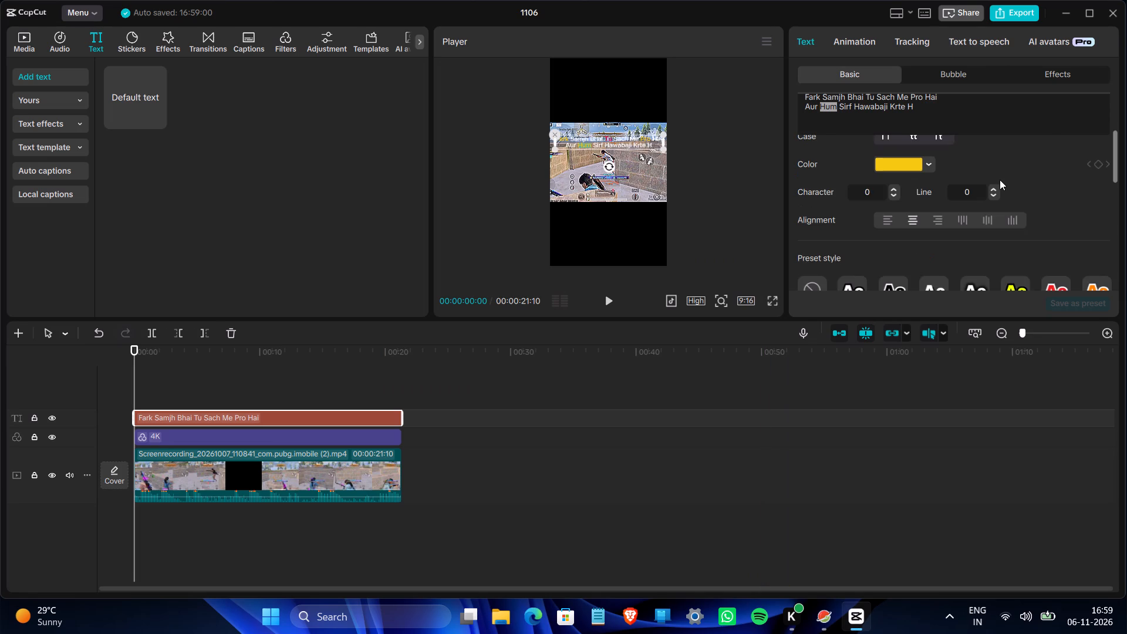
scroll(1000, 180, down, 1)
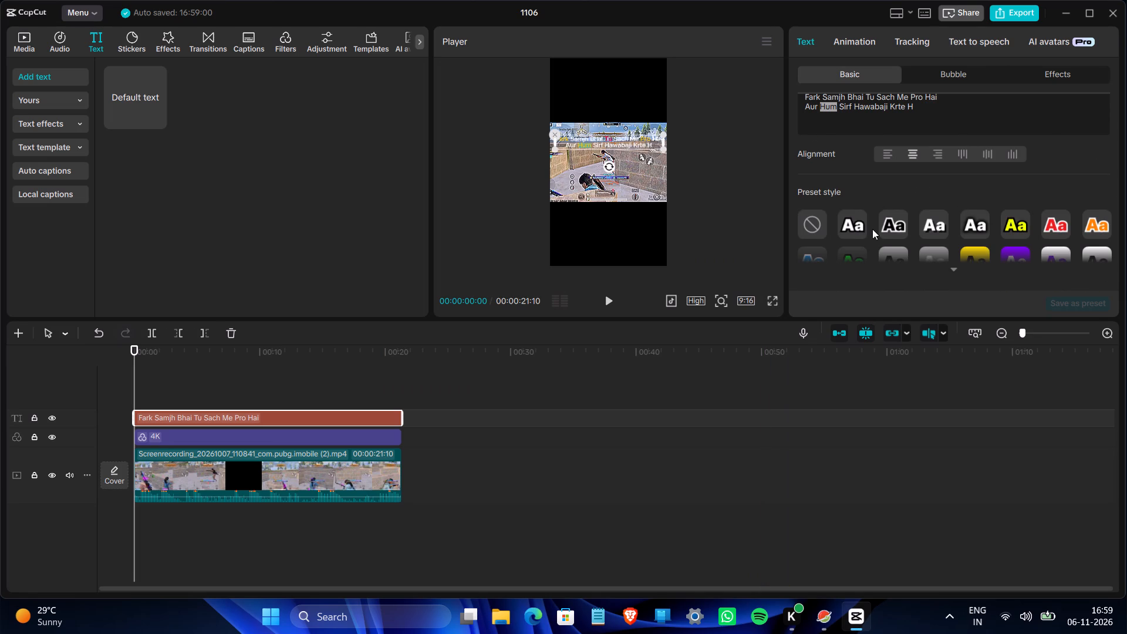
click(849, 225)
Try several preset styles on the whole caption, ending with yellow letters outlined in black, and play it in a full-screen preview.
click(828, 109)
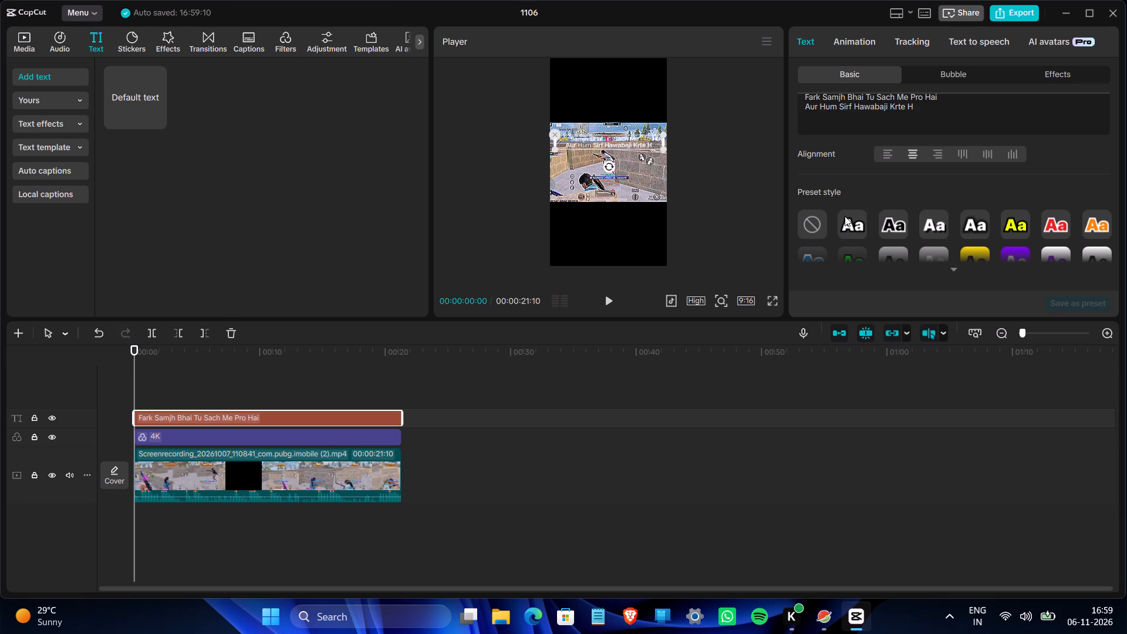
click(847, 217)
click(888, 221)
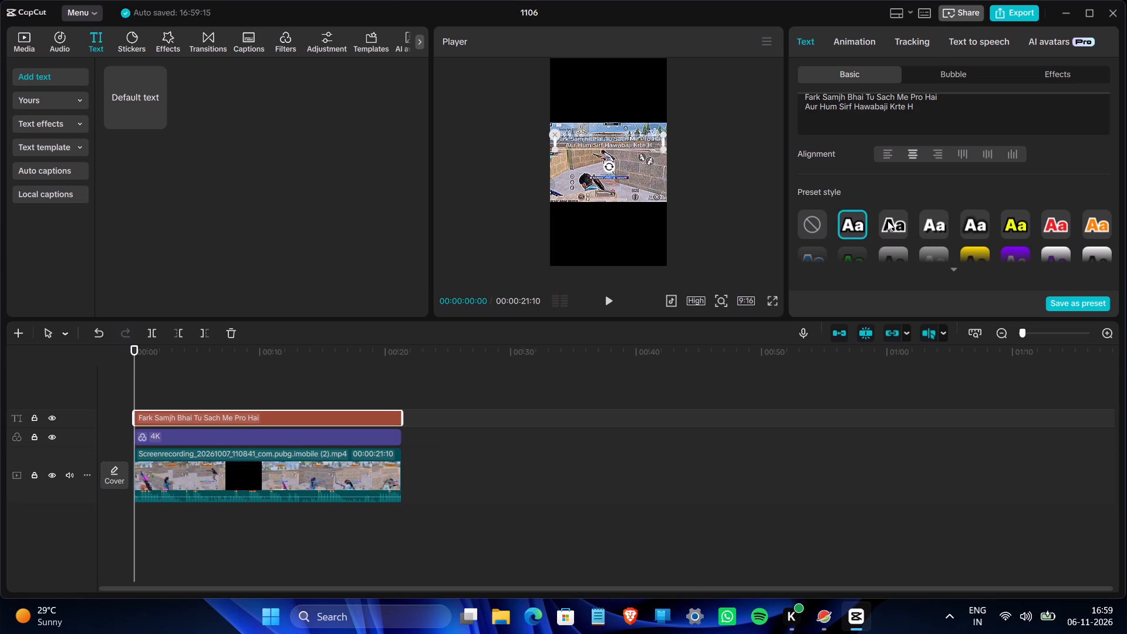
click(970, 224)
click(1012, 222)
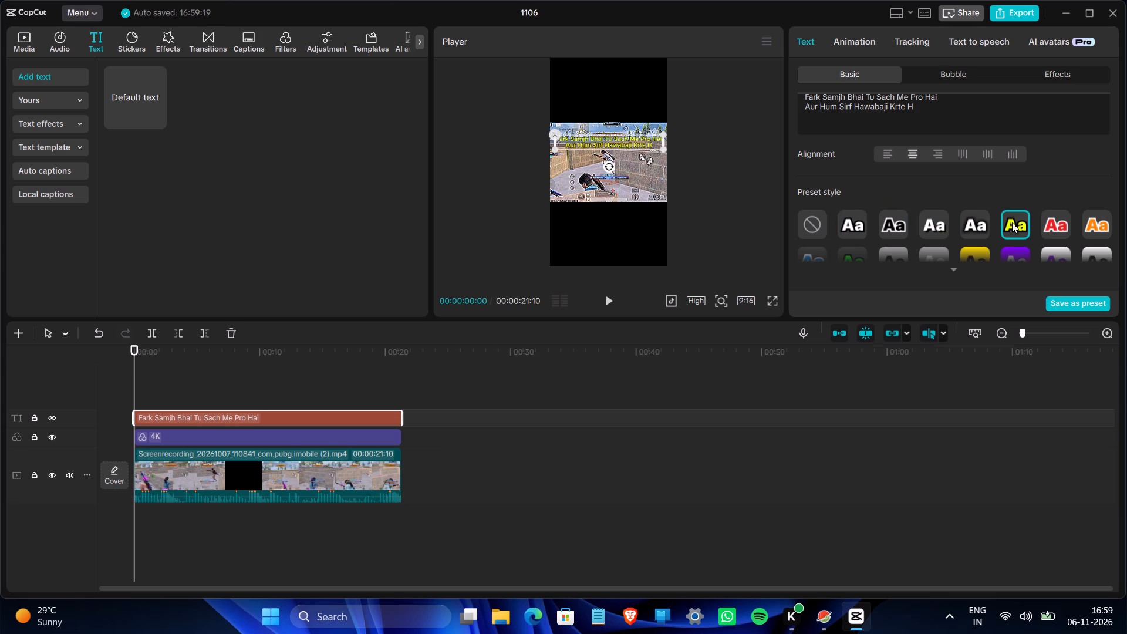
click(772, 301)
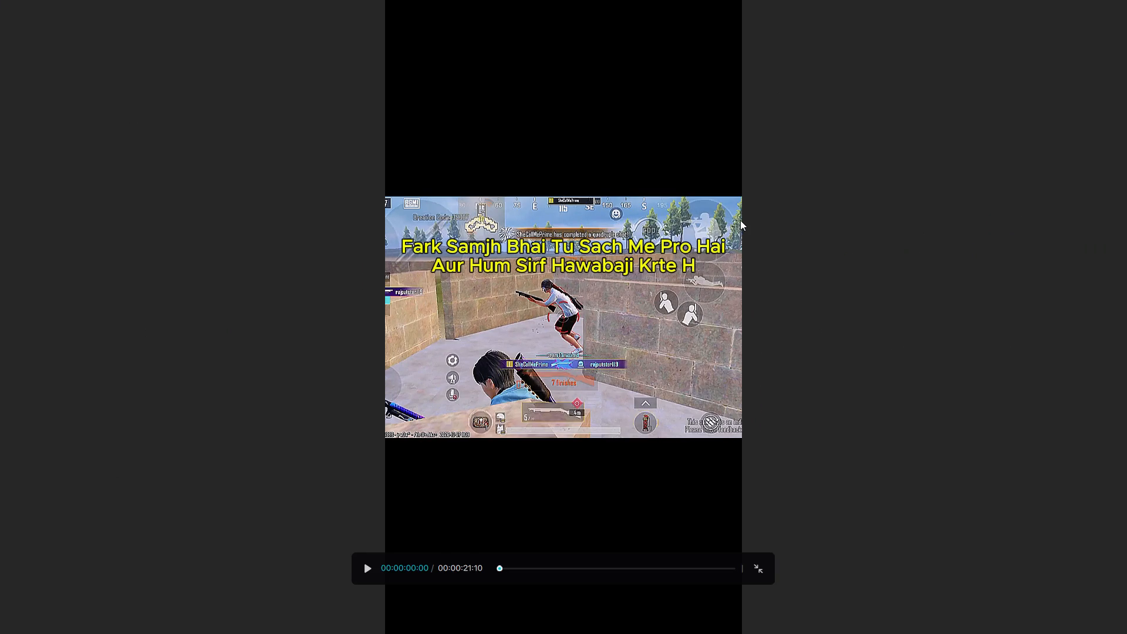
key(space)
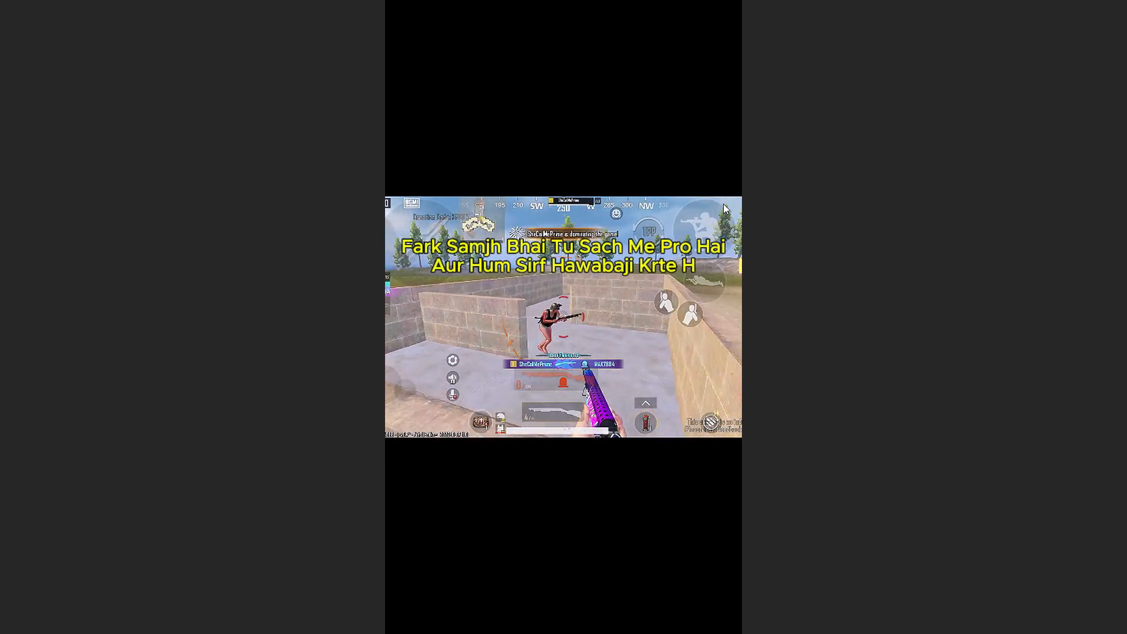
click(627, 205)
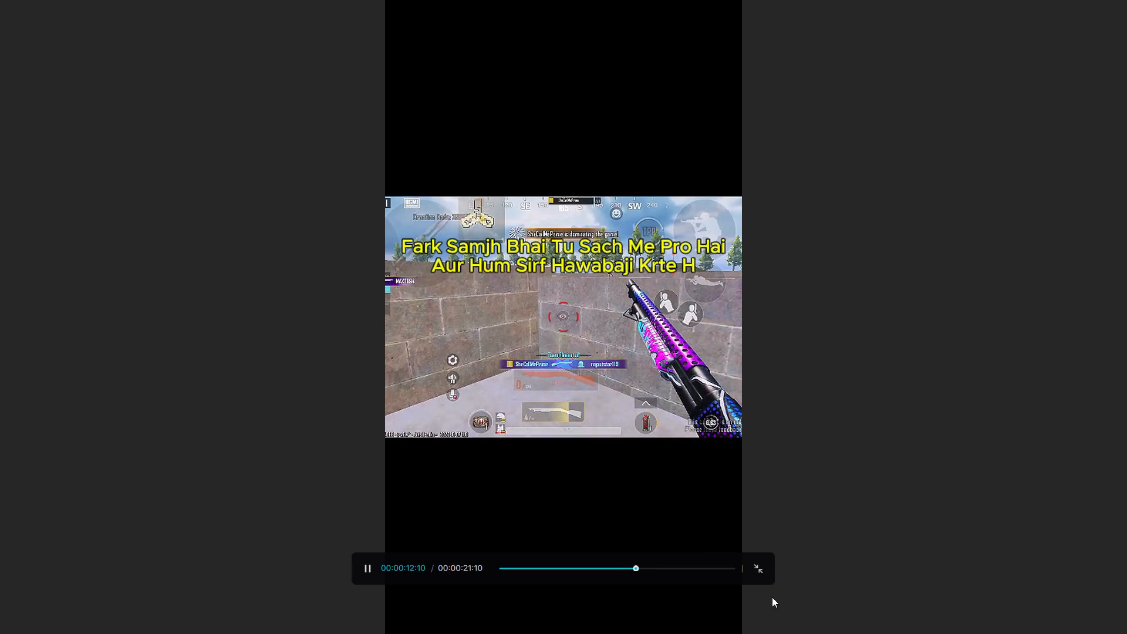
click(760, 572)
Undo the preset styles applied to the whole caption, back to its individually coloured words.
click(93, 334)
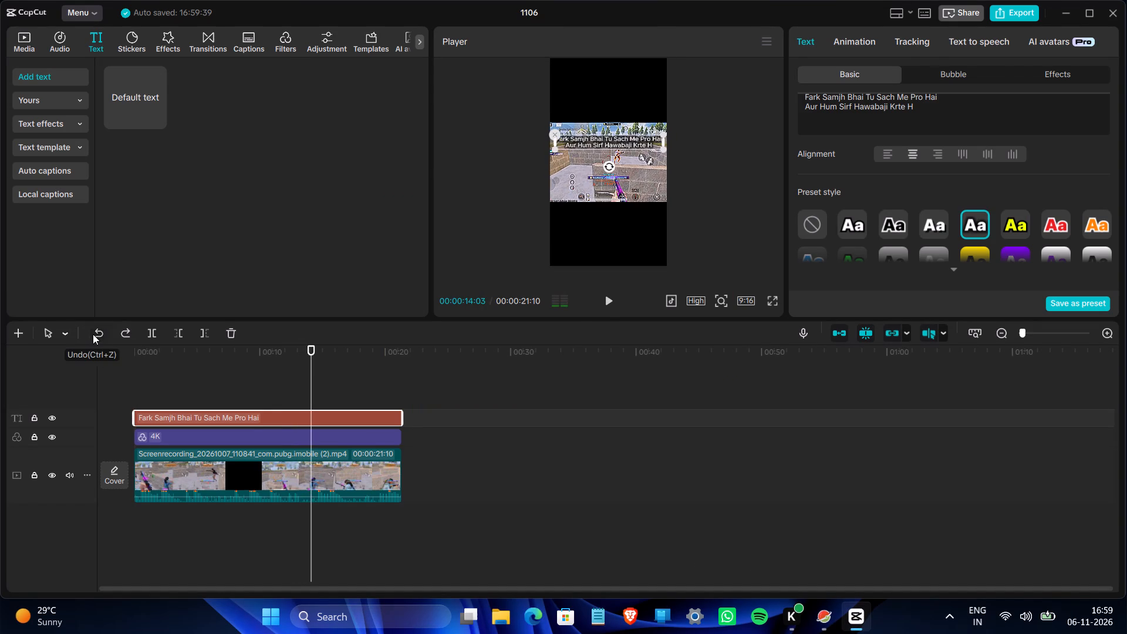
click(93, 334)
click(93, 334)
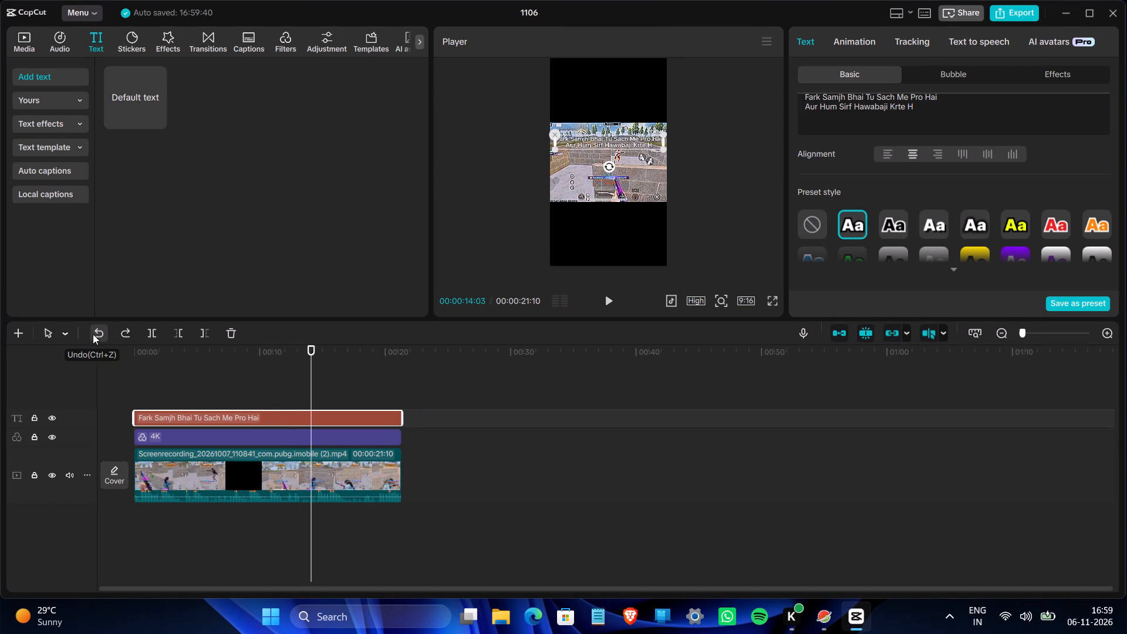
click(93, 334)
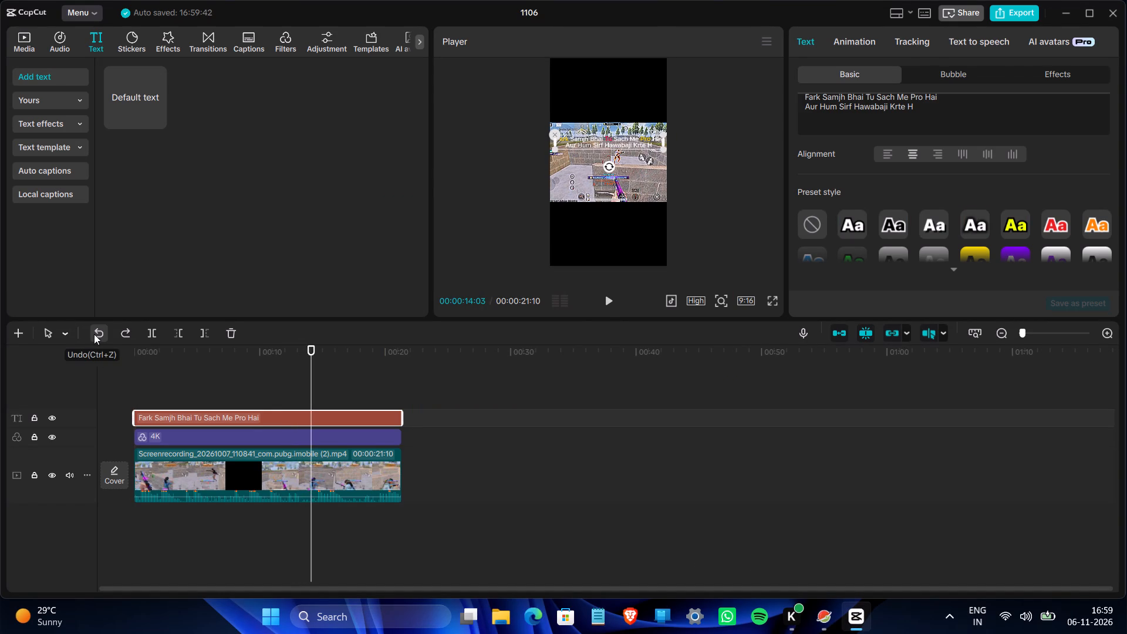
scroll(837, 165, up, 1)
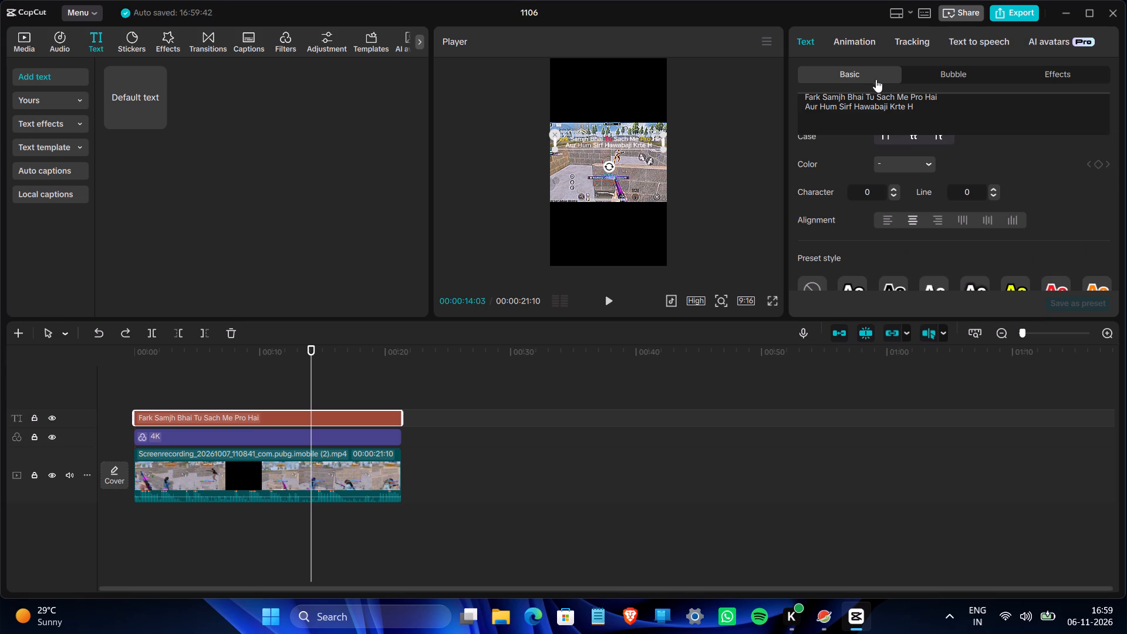
Change "Tu" to "TU" and "Pro" to "PRO" in the caption's first line.
click(872, 99)
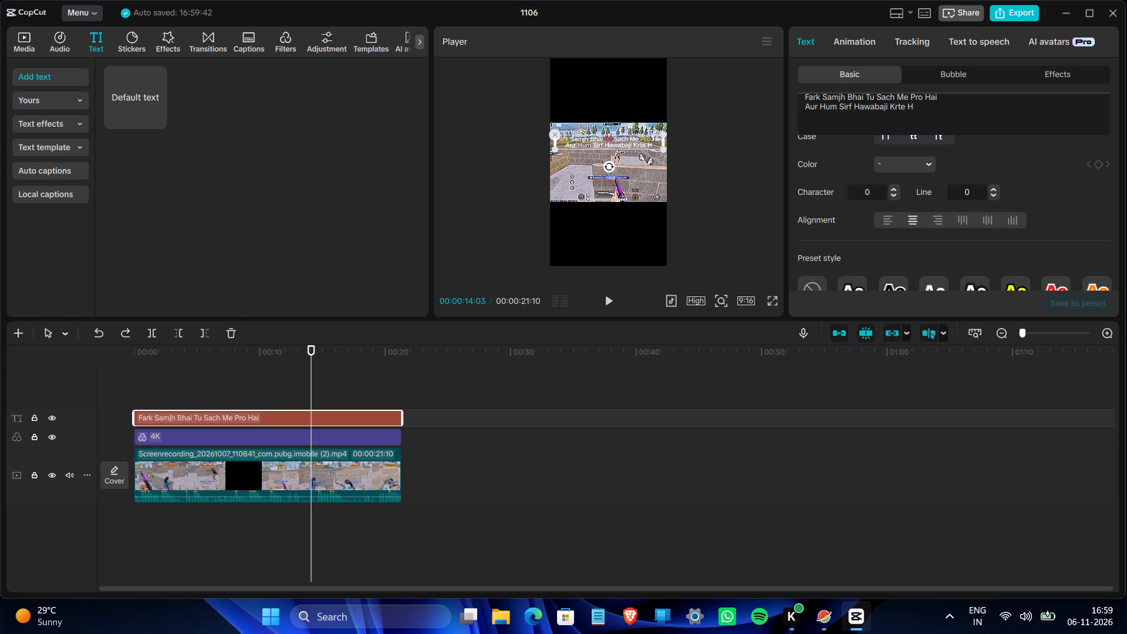
click(872, 99)
click(873, 98)
key(BackSpace)
key(u)
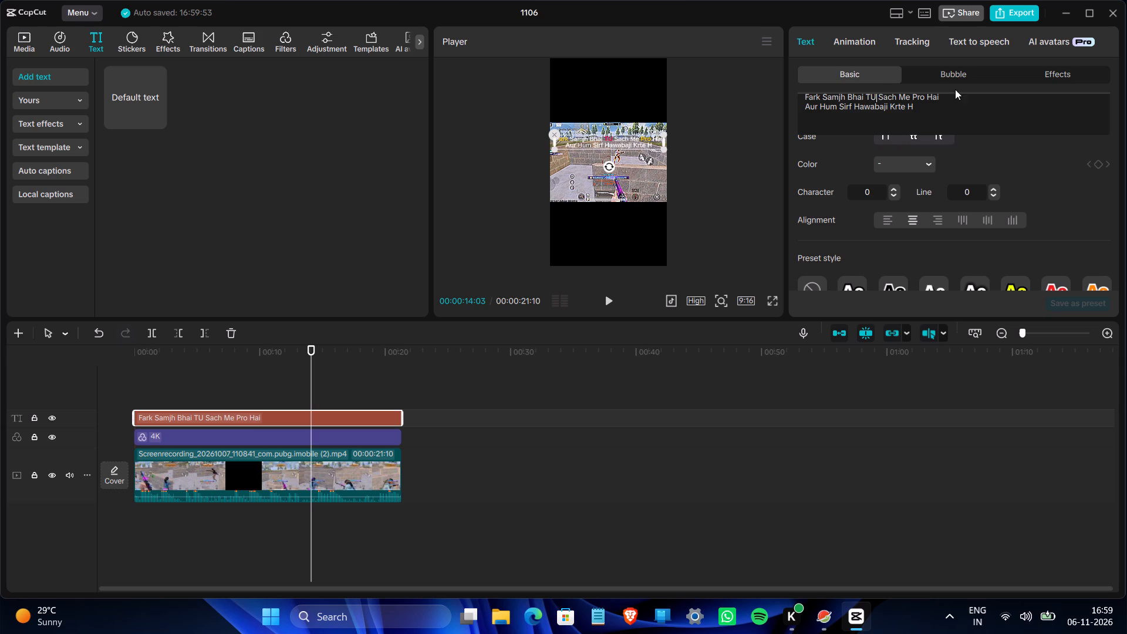
click(925, 96)
key(BackSpace)
key(BackSpace)
text(RO)
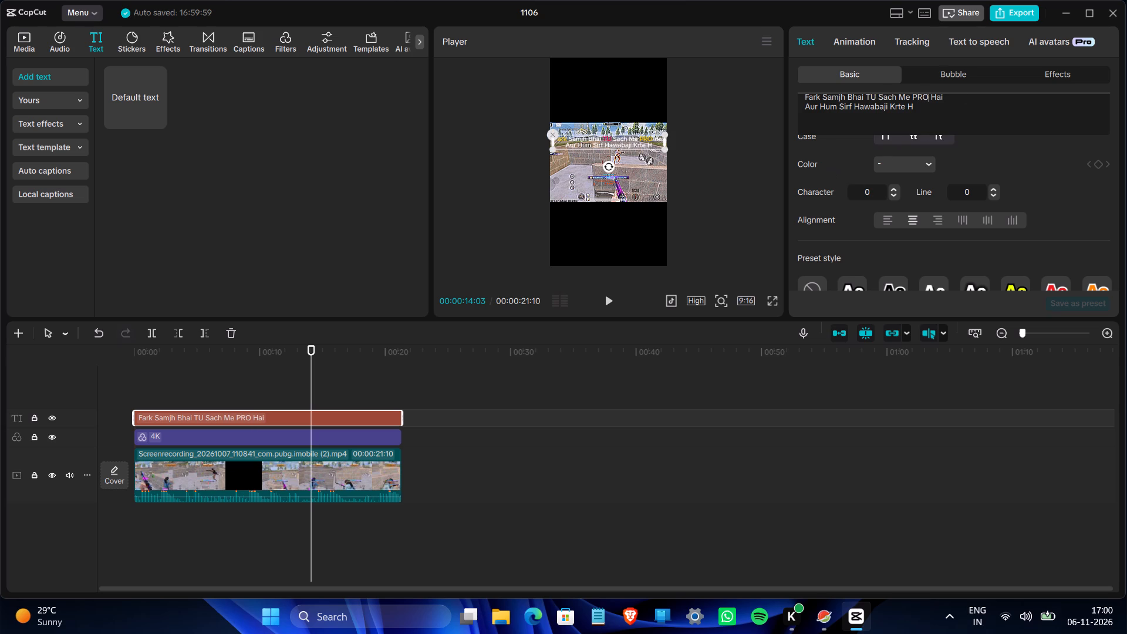
Change "Hum" to "HUM" and "Hawabaji" to "HAWABAZI" in the caption's second line.
click(835, 106)
key(BackSpace)
key(BackSpace)
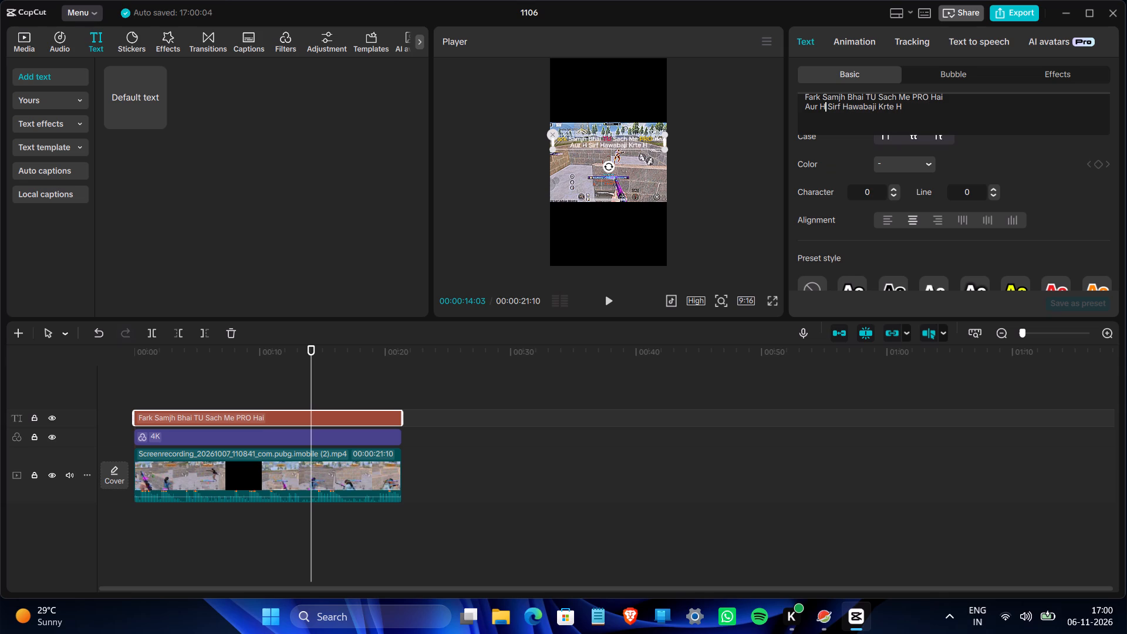
text(UM)
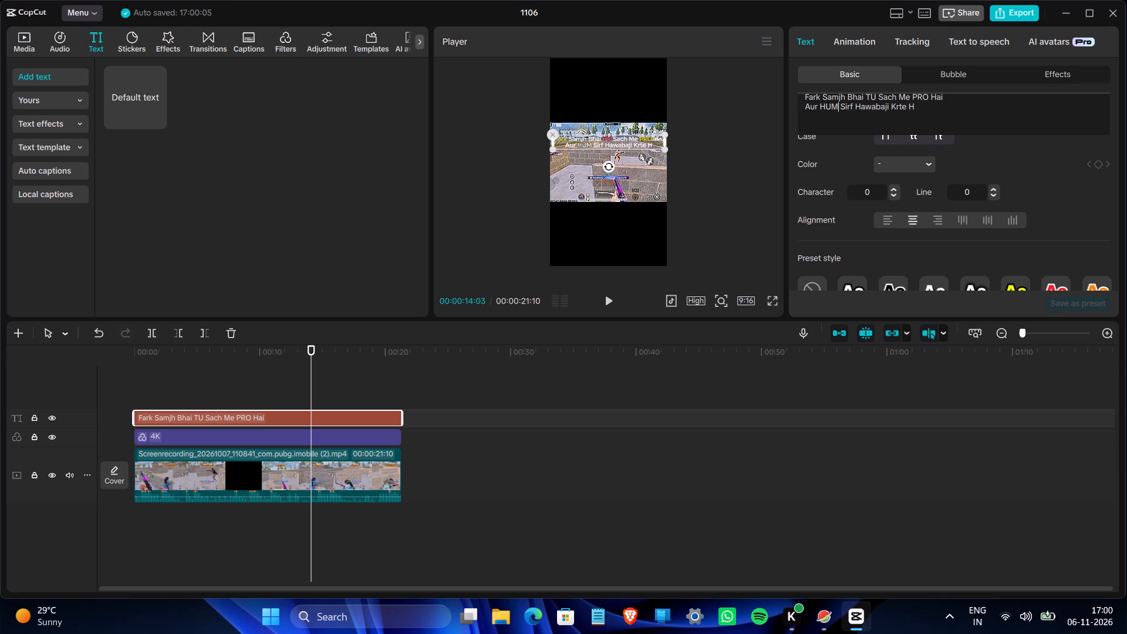
click(888, 110)
key(Right)
key(BackSpace)
key(BackSpace)
key(BackSpace)
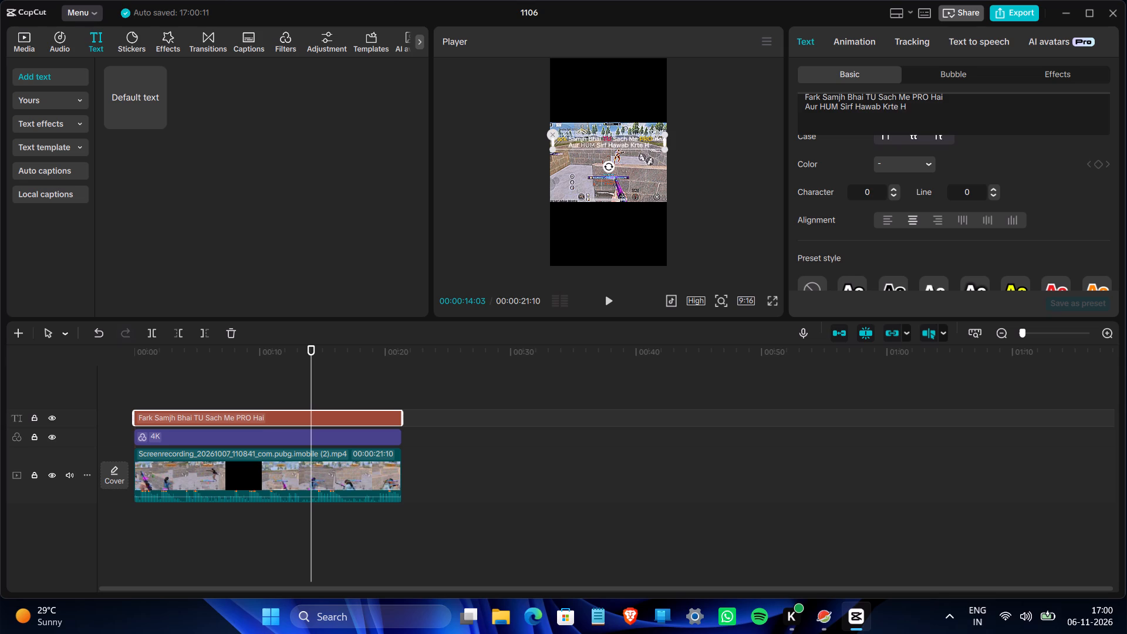
key(BackSpace)
key(BackSpace)
key(BackSpace)
key(BackSpace)
text(AWABAZI)
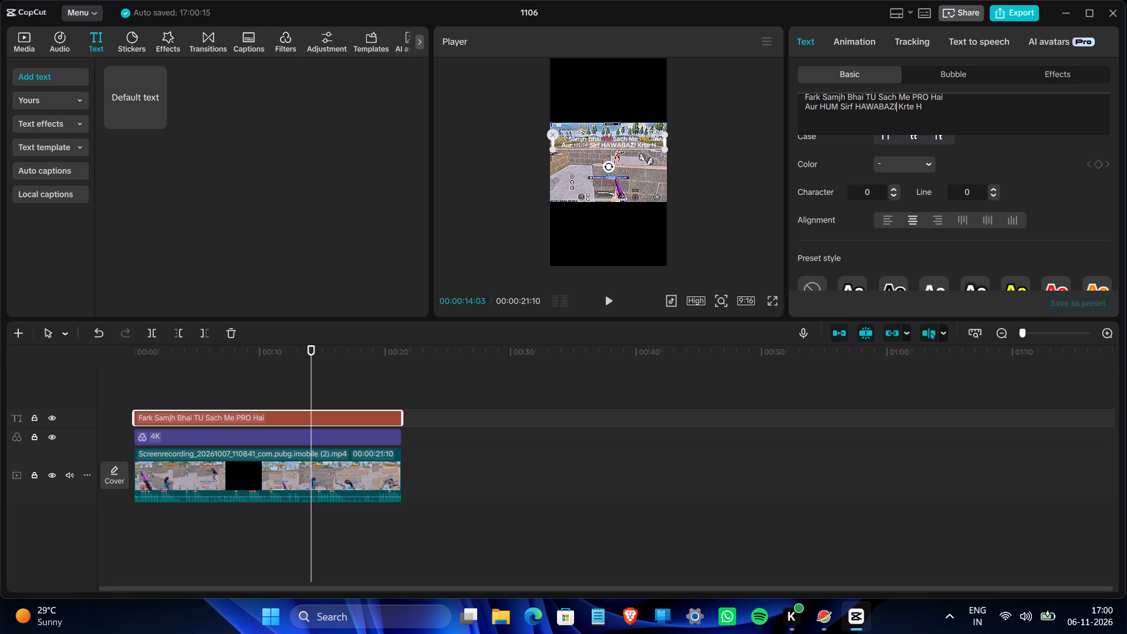
End both caption lines with a lowercase "hai" and check the caption in a full-screen preview.
click(920, 105)
key(BackSpace)
key(BackSpace)
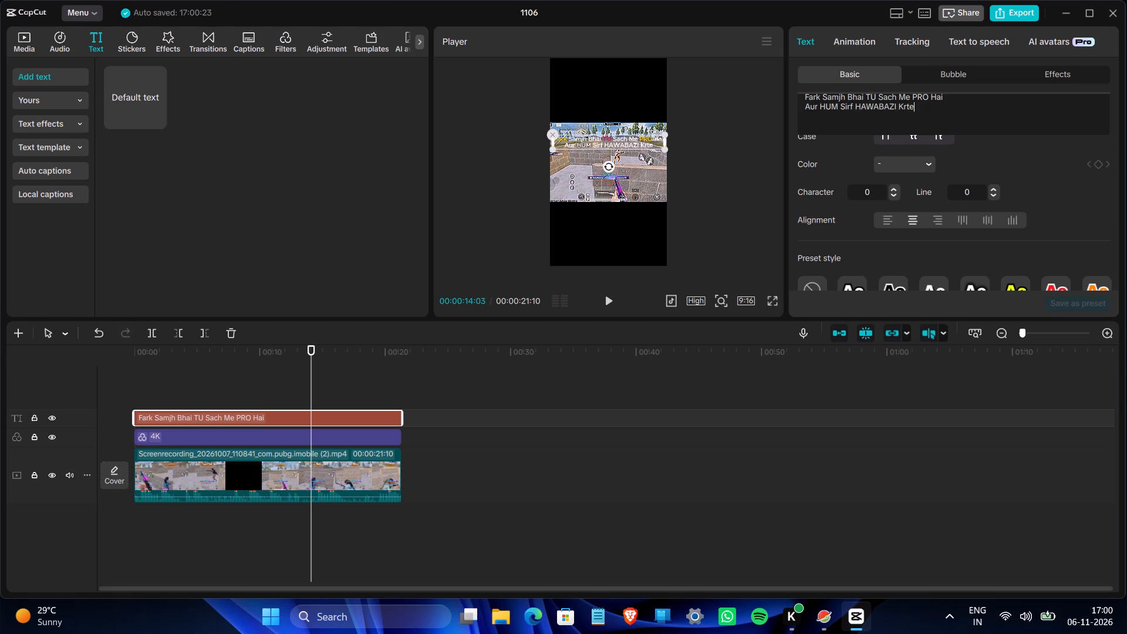
key(space)
text(hai)
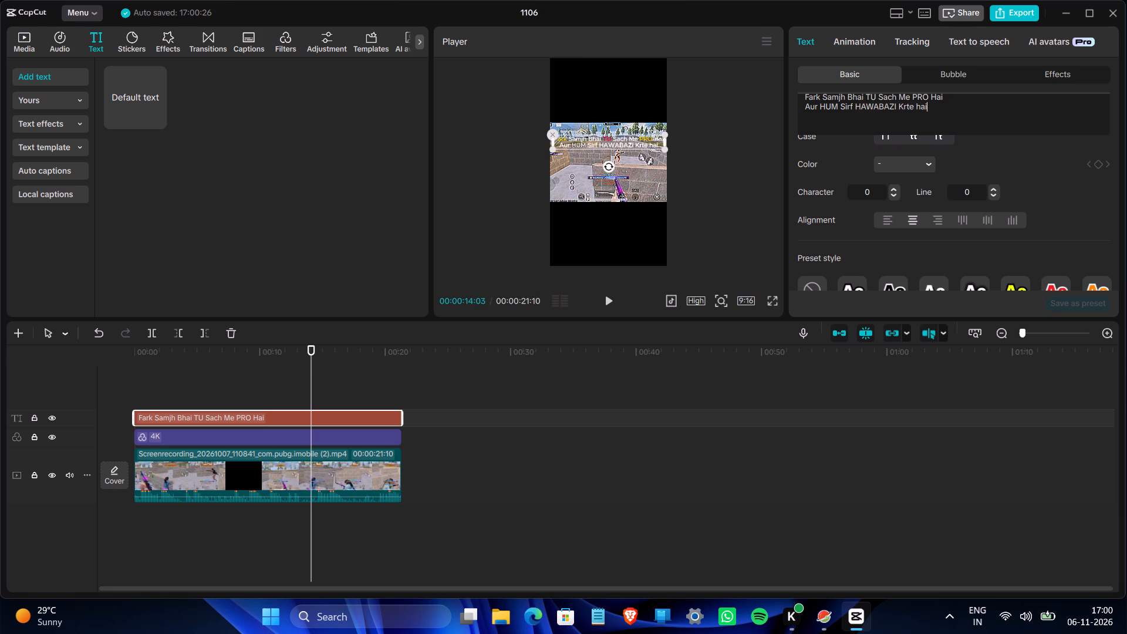
click(937, 99)
key(BackSpace)
key(h)
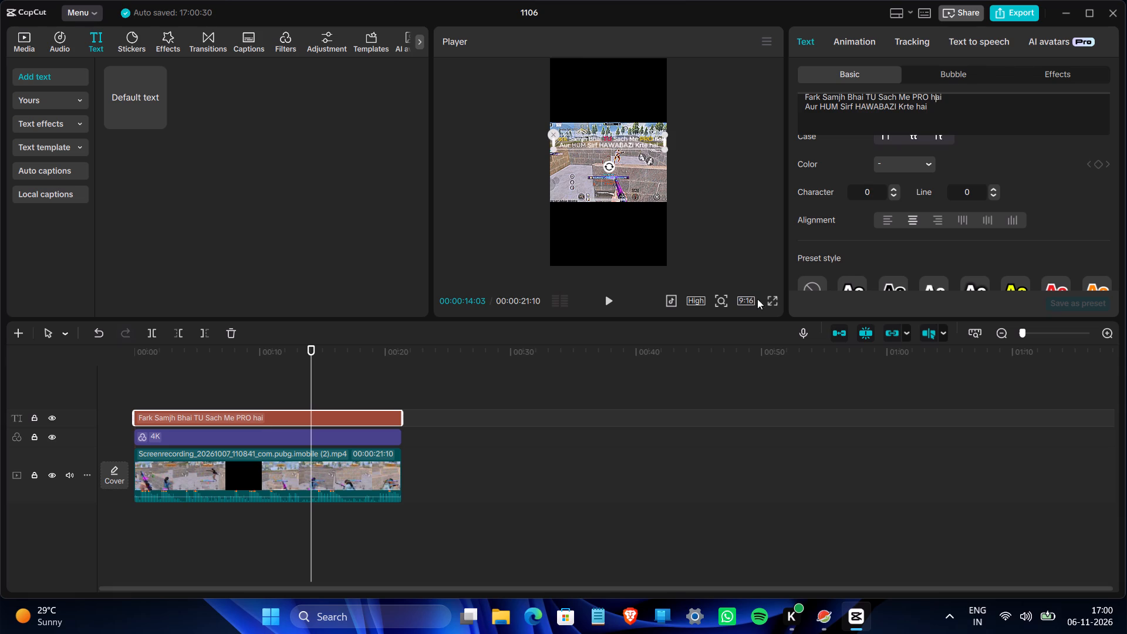
click(774, 302)
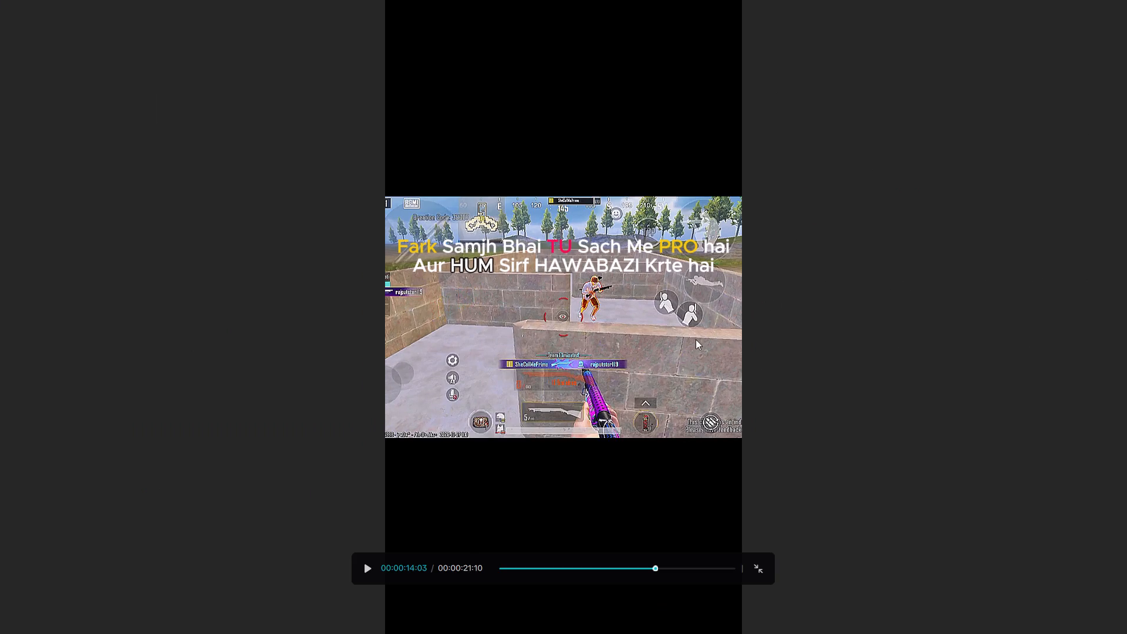
click(758, 576)
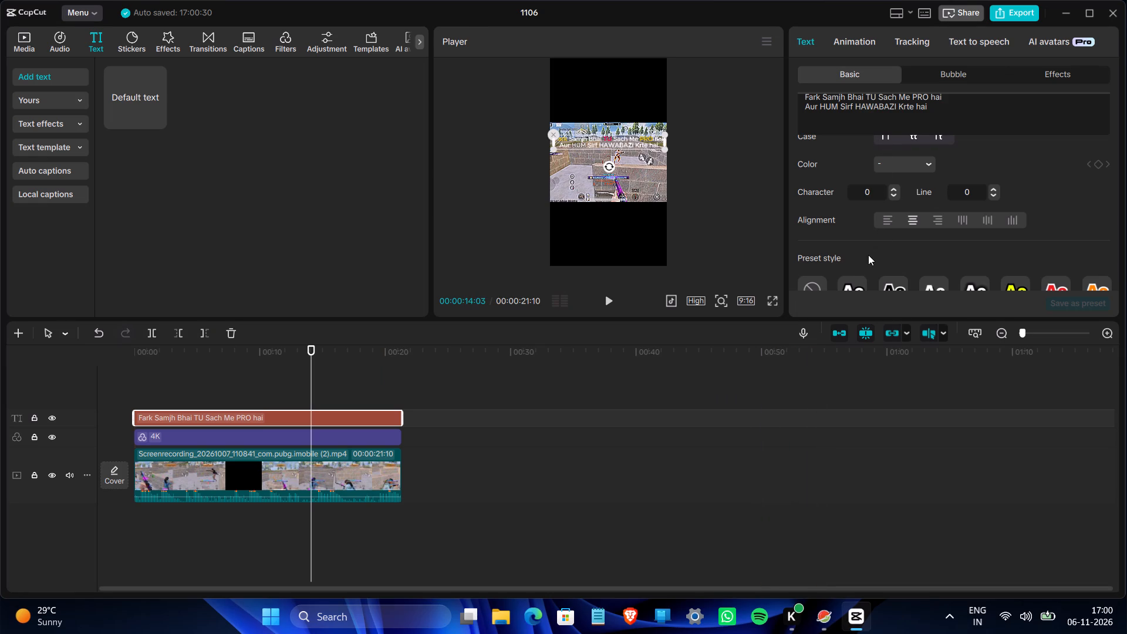
click(772, 301)
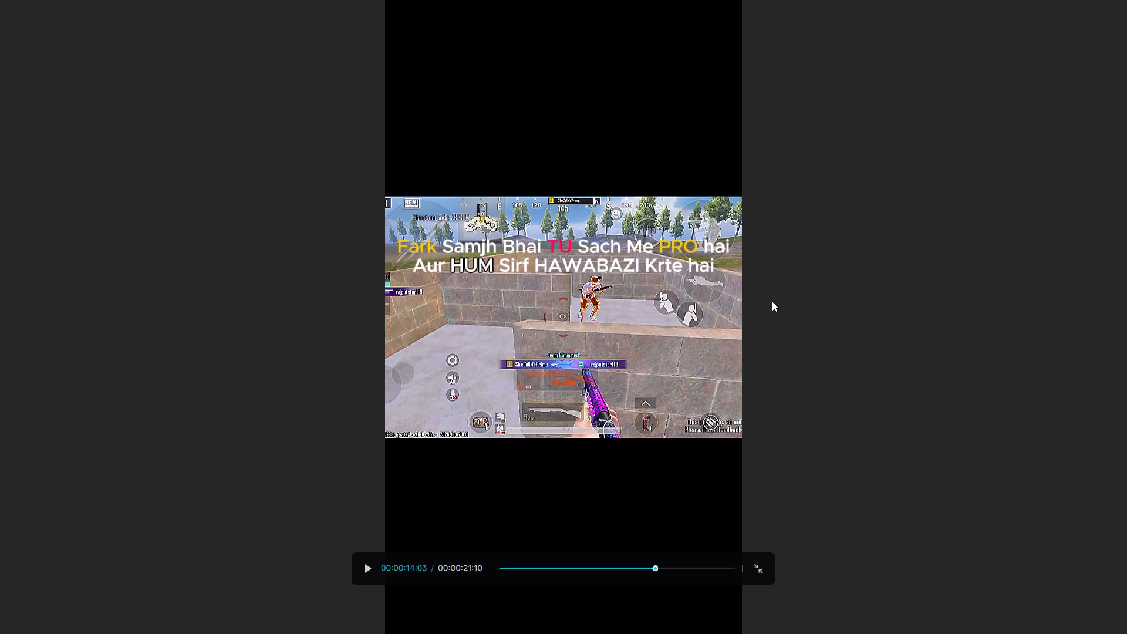
click(761, 571)
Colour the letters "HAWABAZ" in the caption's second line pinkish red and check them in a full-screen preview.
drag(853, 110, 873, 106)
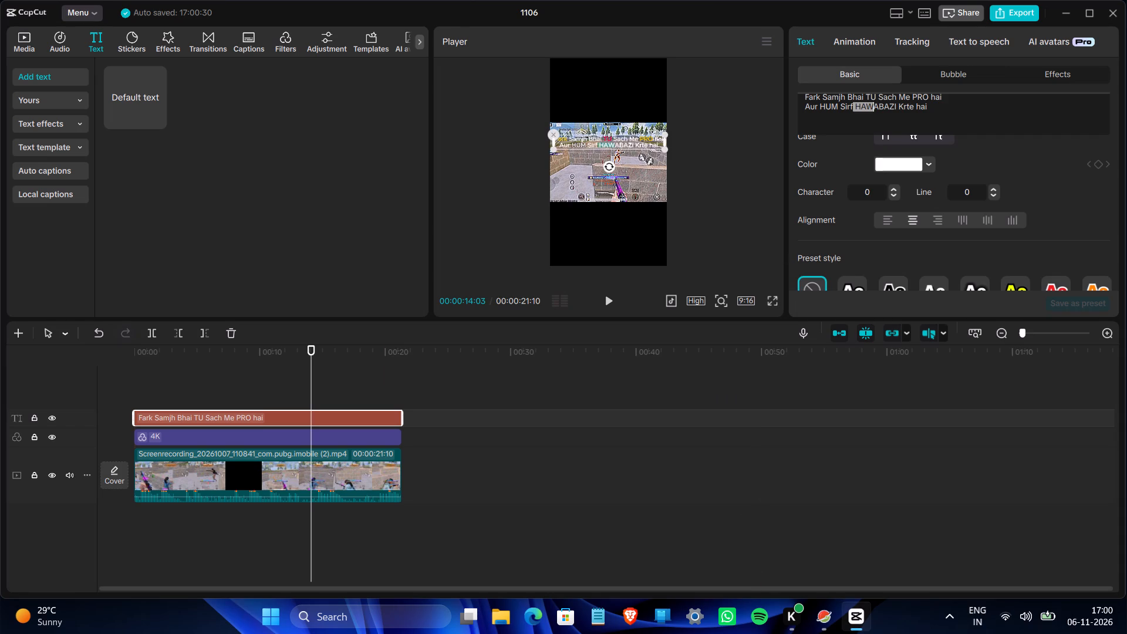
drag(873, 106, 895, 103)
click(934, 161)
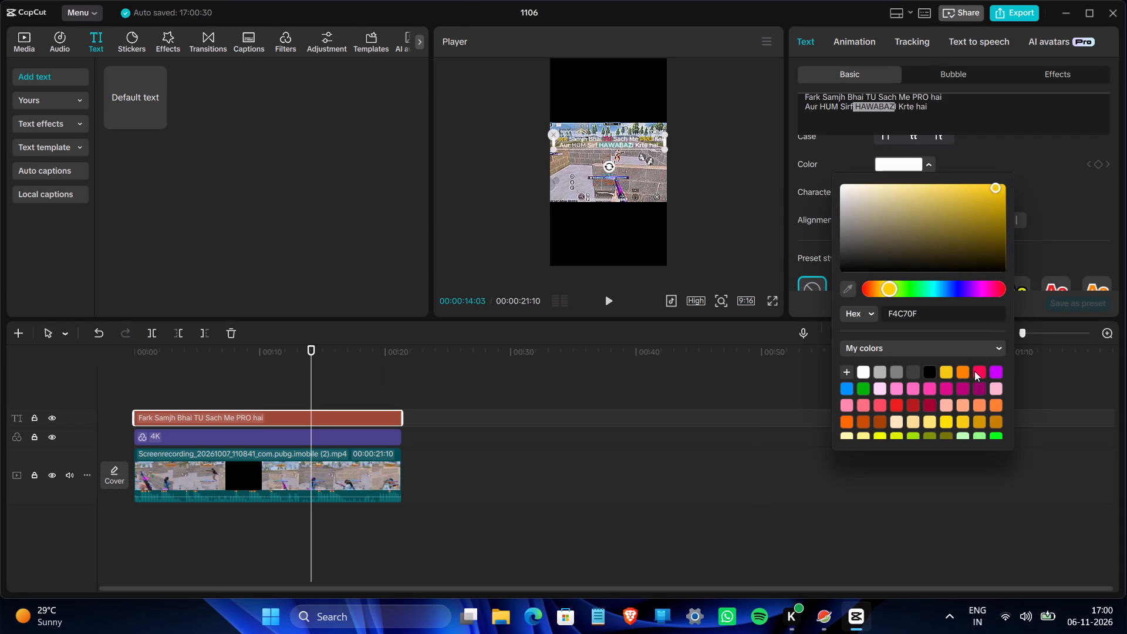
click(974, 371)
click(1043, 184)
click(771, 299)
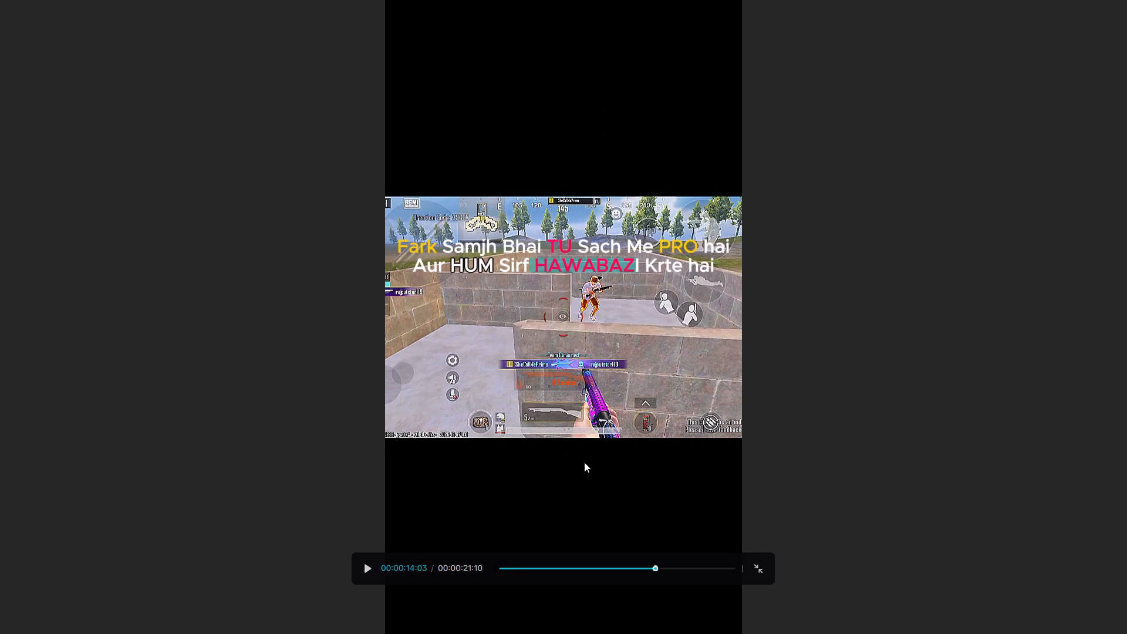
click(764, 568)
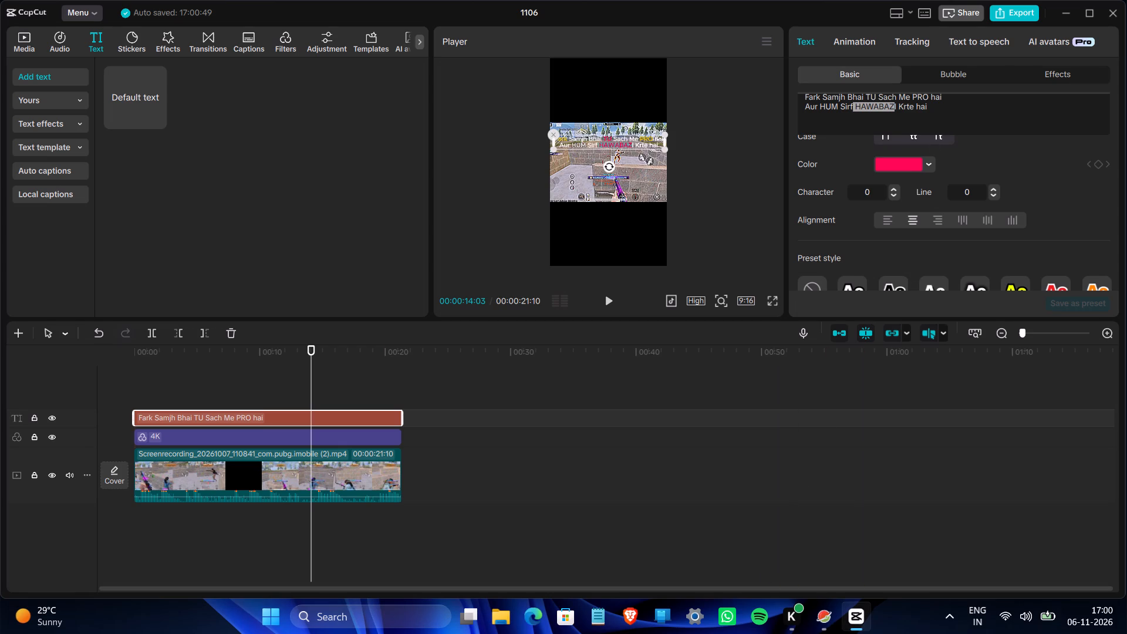
Apply the preset style with red letters and a white outline to the whole caption and check it in a full-screen preview.
click(950, 103)
scroll(976, 247, down, 1)
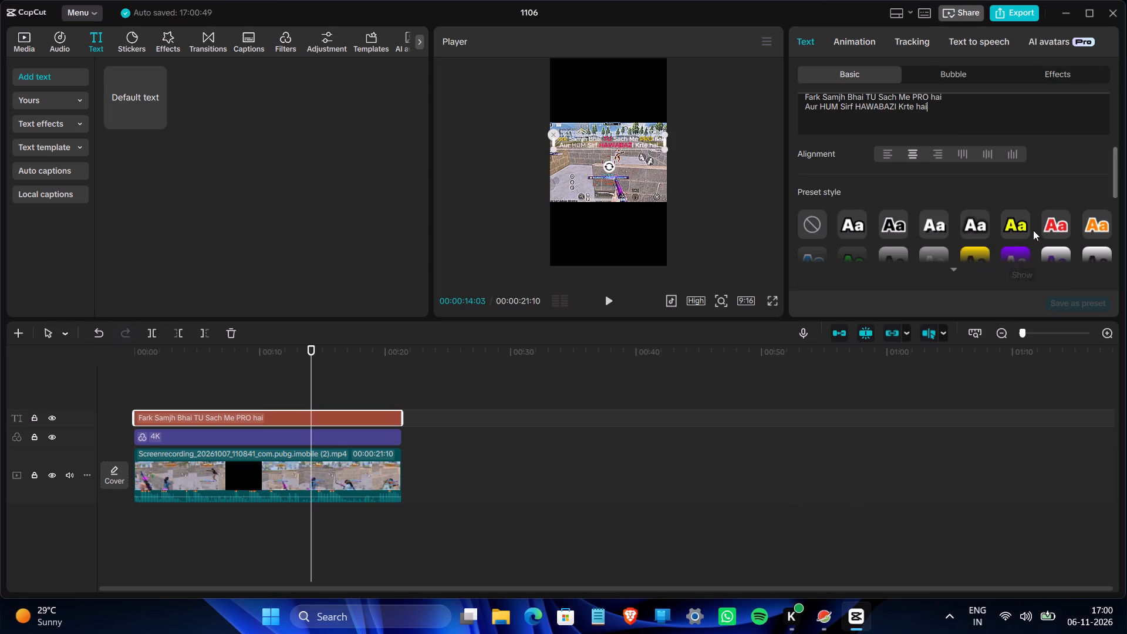
click(1051, 223)
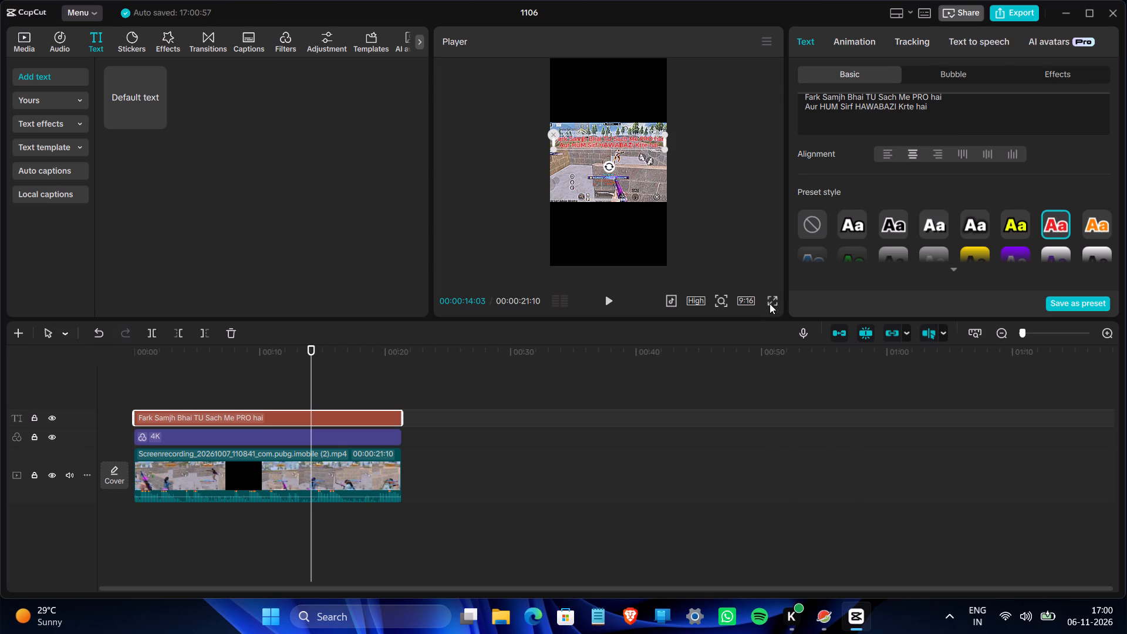
click(771, 298)
click(766, 572)
Look through the caption's remaining text settings, including Blend, Background, Glow, Shadow and Curve.
scroll(867, 215, down, 4)
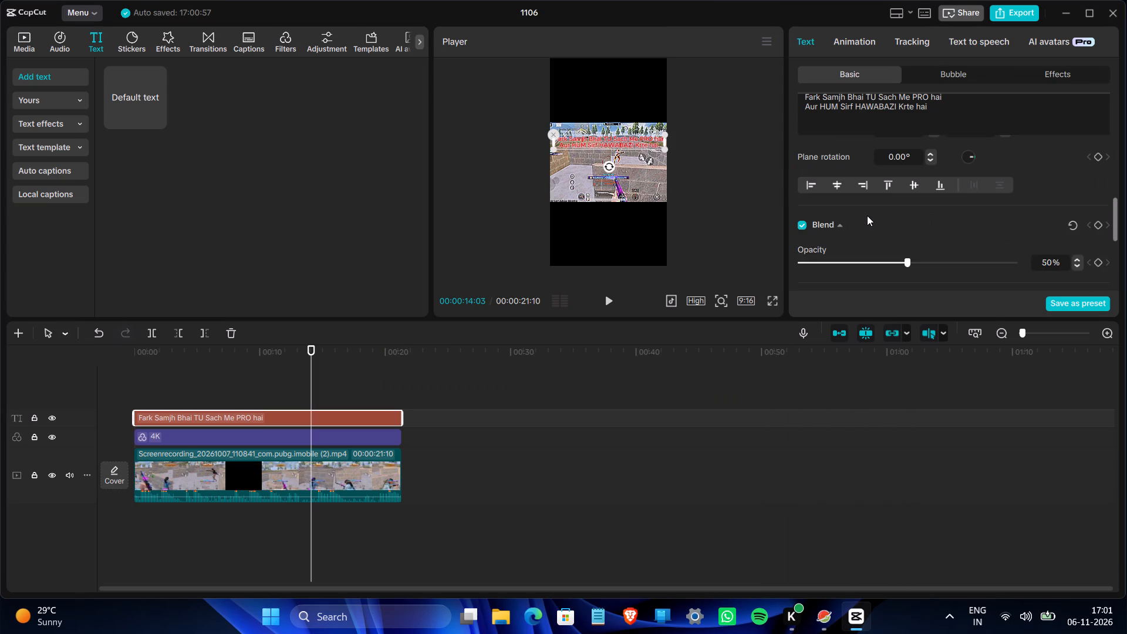
scroll(867, 215, down, 3)
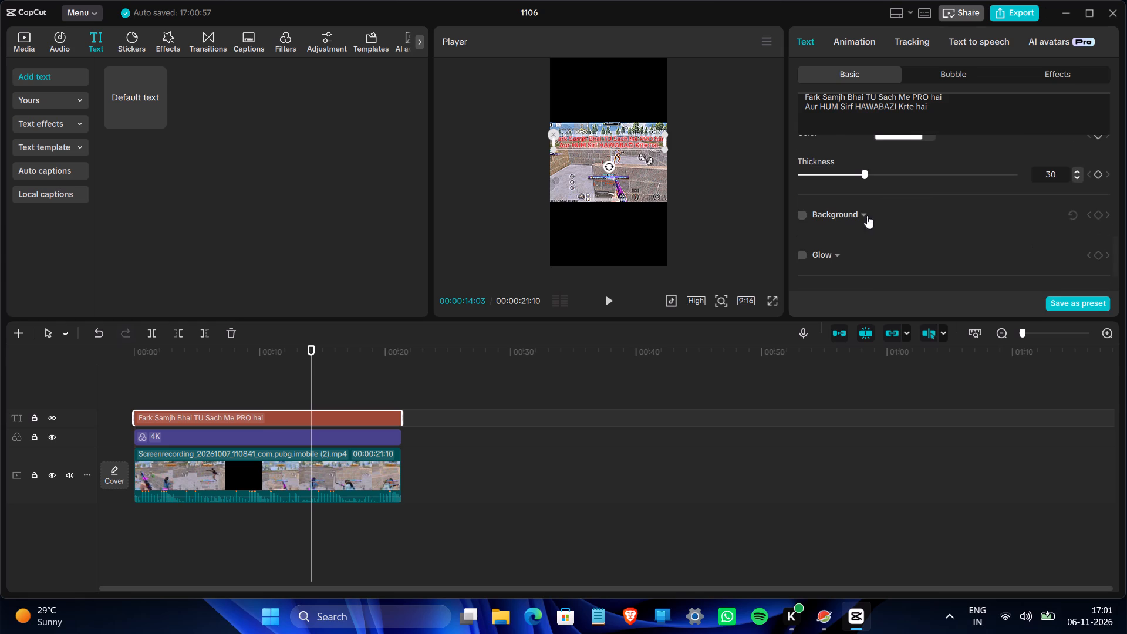
click(846, 217)
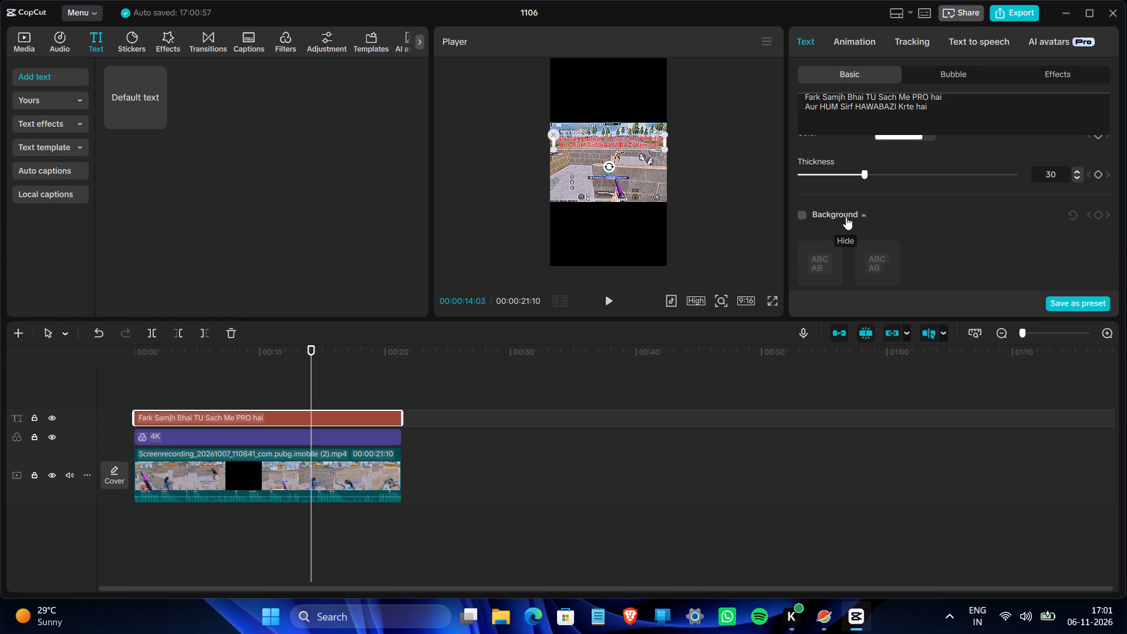
click(846, 217)
scroll(846, 217, down, 2)
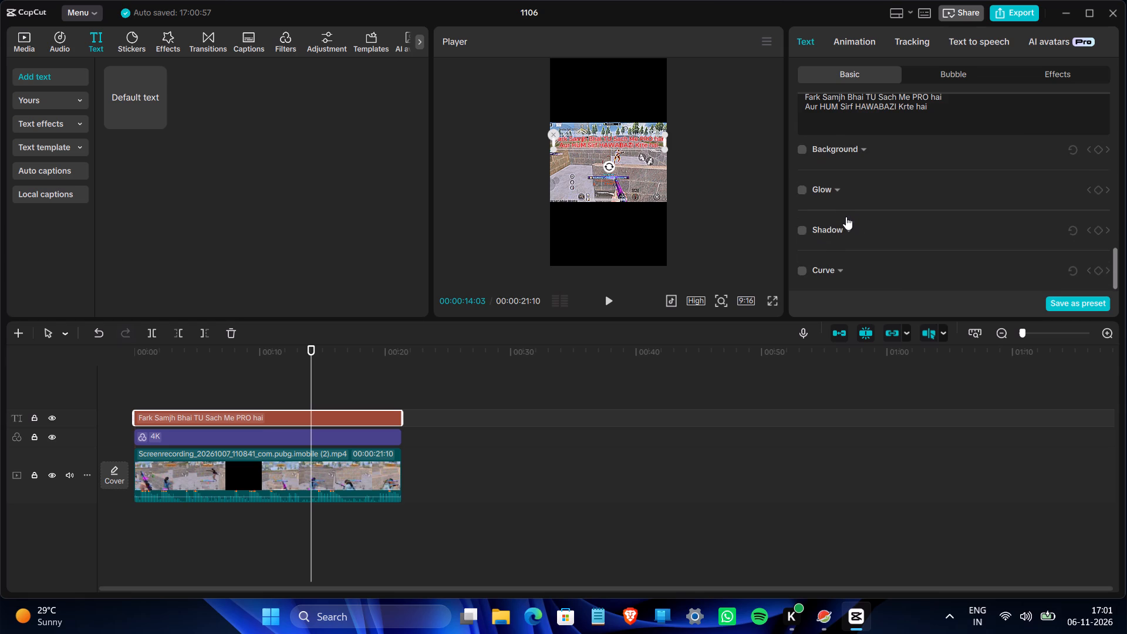
scroll(846, 217, down, 1)
scroll(846, 220, up, 9)
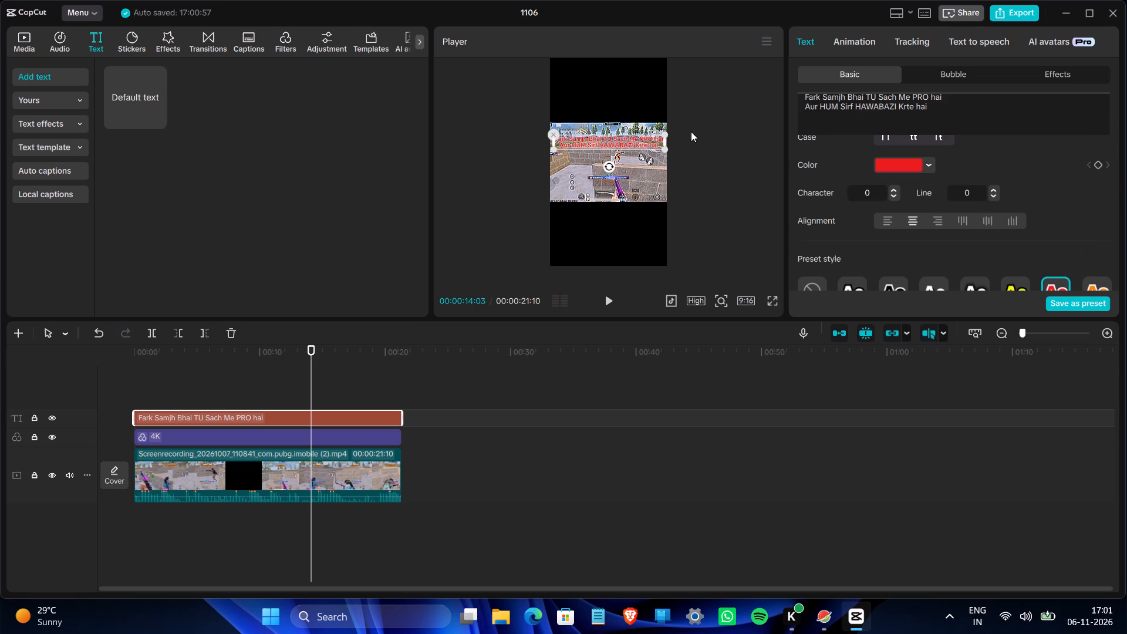
right_click(615, 141)
Delete the two-line caption from the timeline and check the video without it in a full-screen preview.
right_click(365, 416)
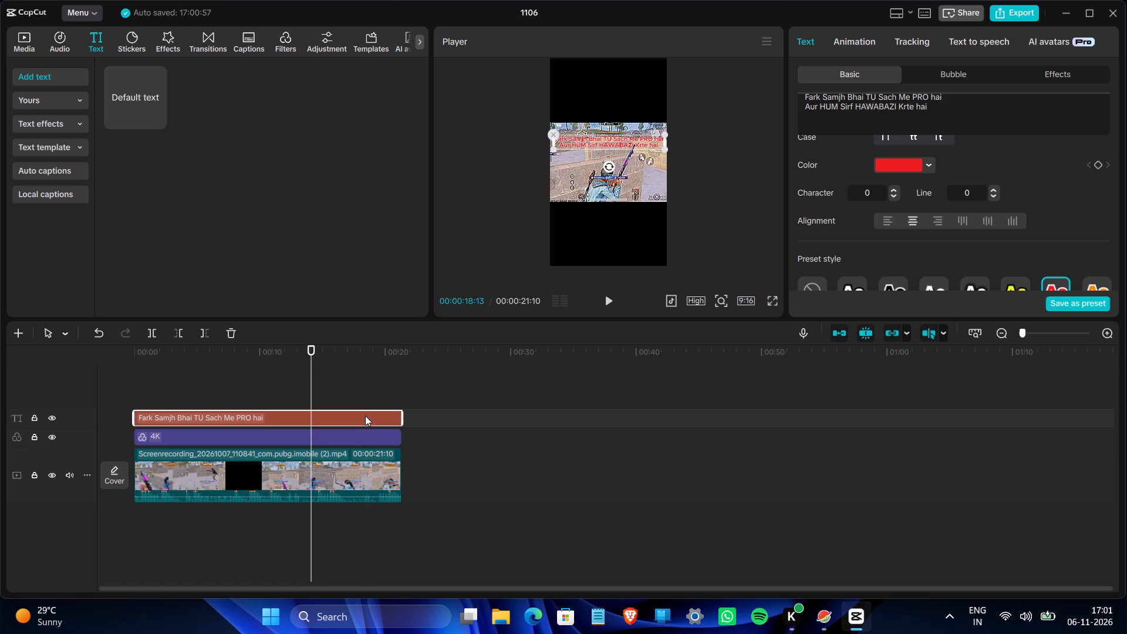
click(398, 377)
click(772, 303)
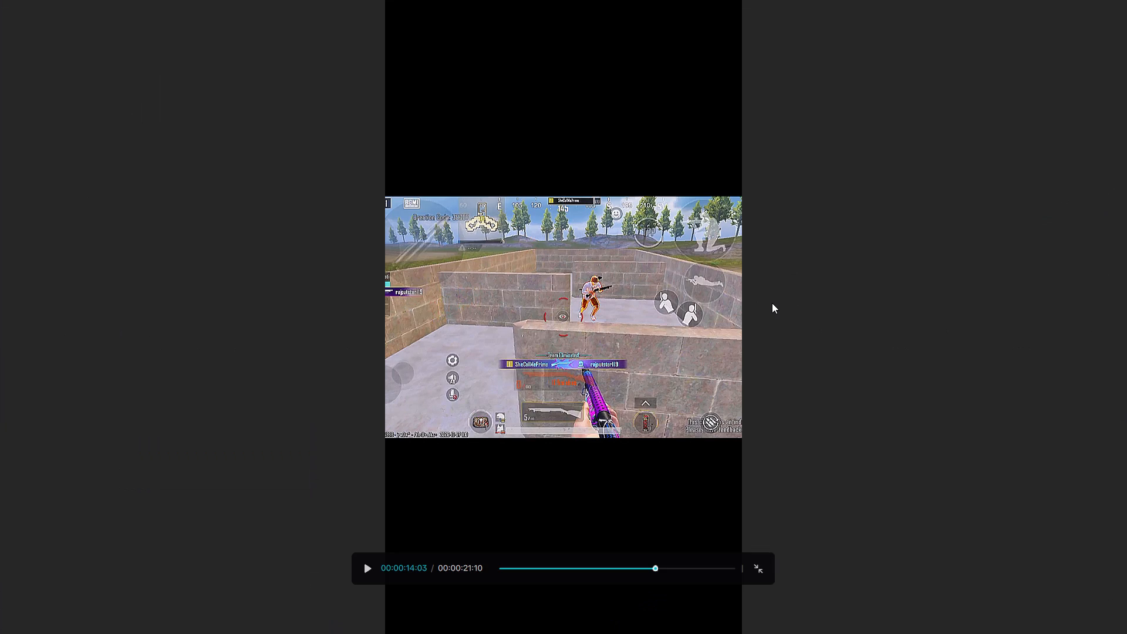
key(space)
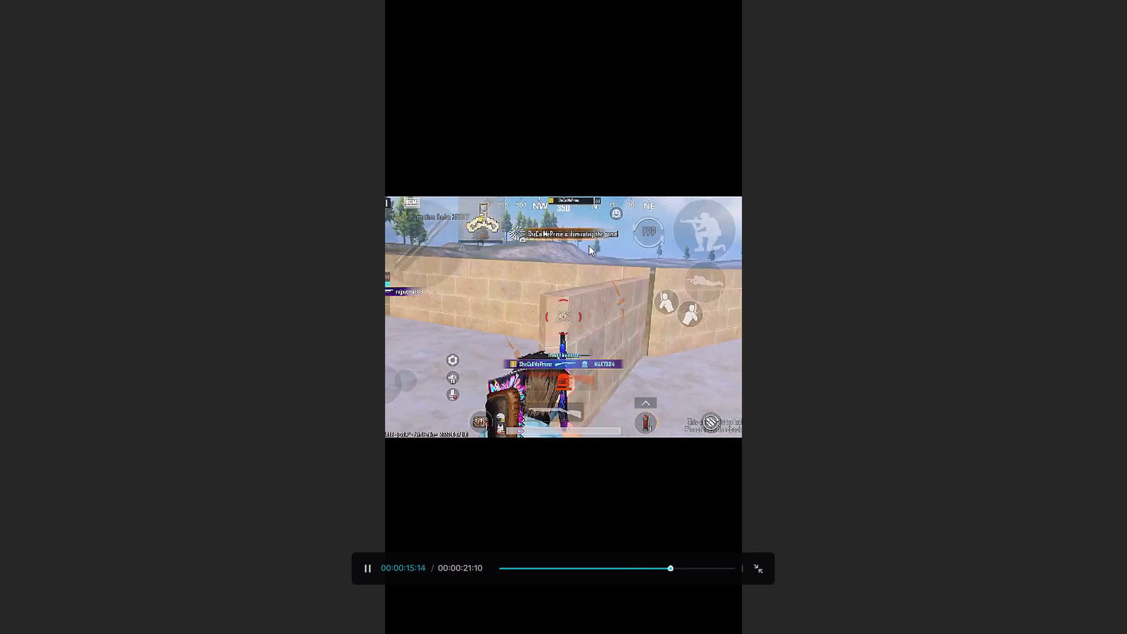
click(560, 306)
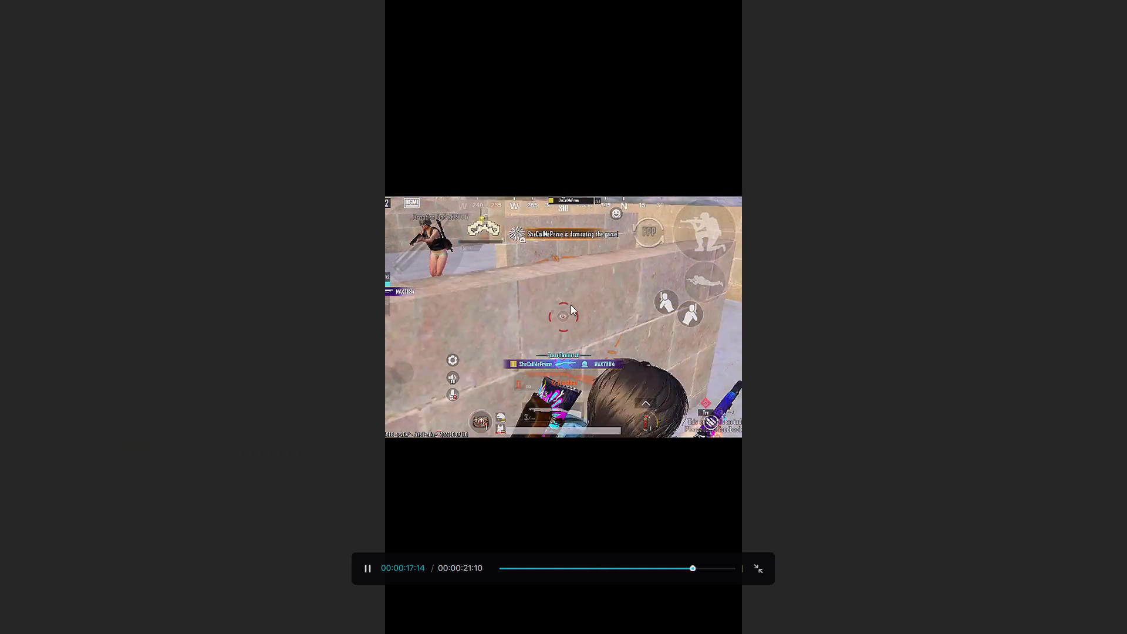
click(761, 576)
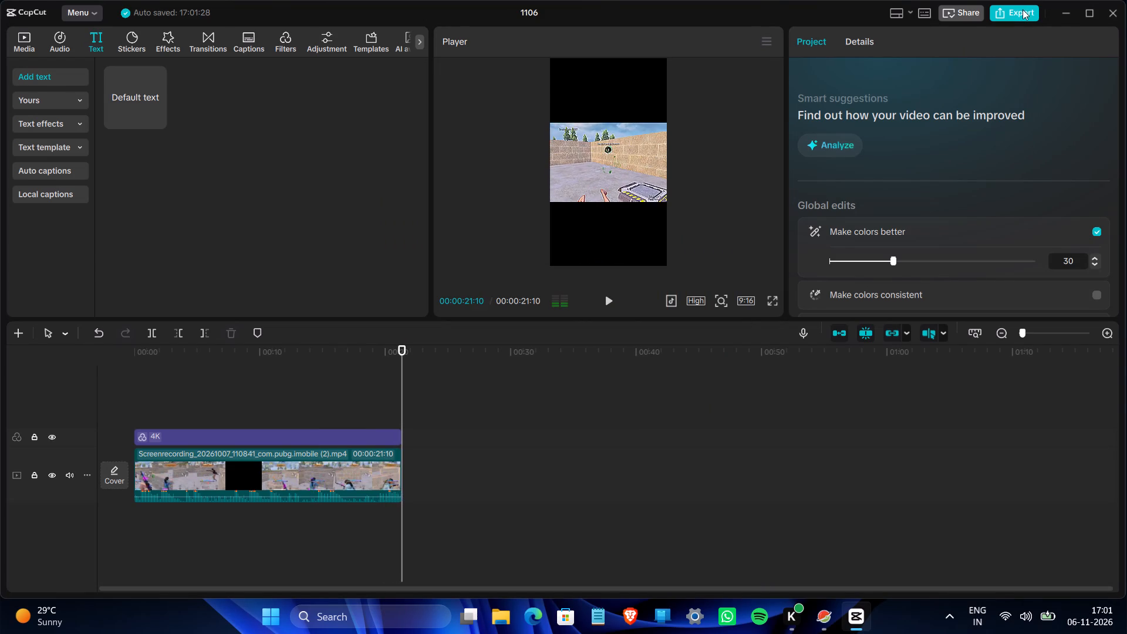
Set the export frame rate to 60fps and export the 1106 video as a 1080P mp4.
click(1023, 9)
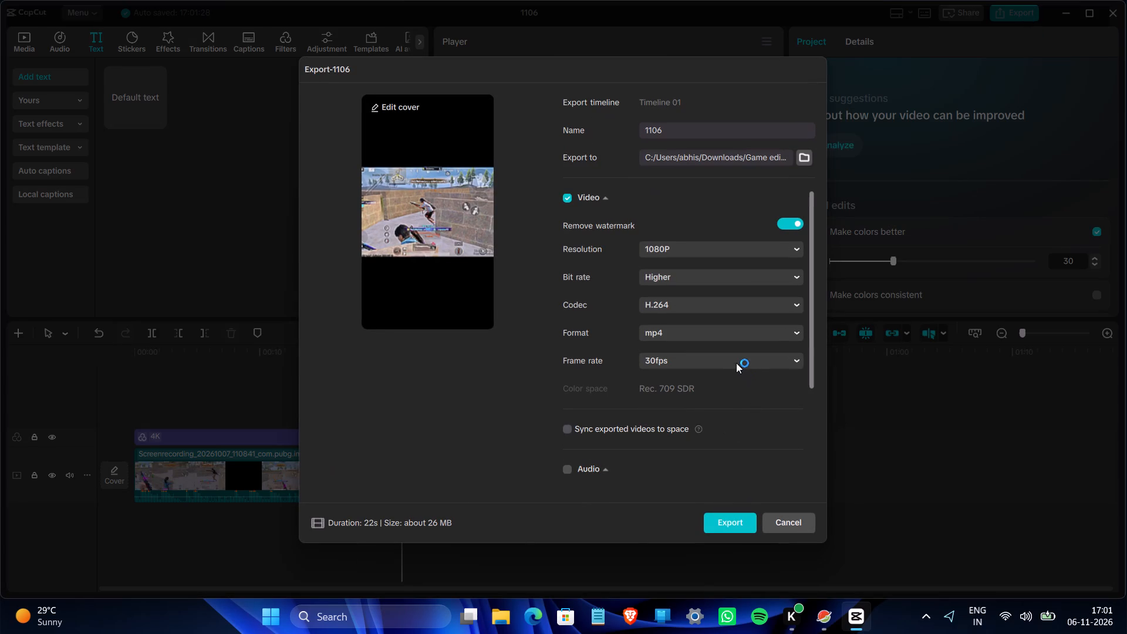
click(737, 363)
click(721, 528)
click(721, 528)
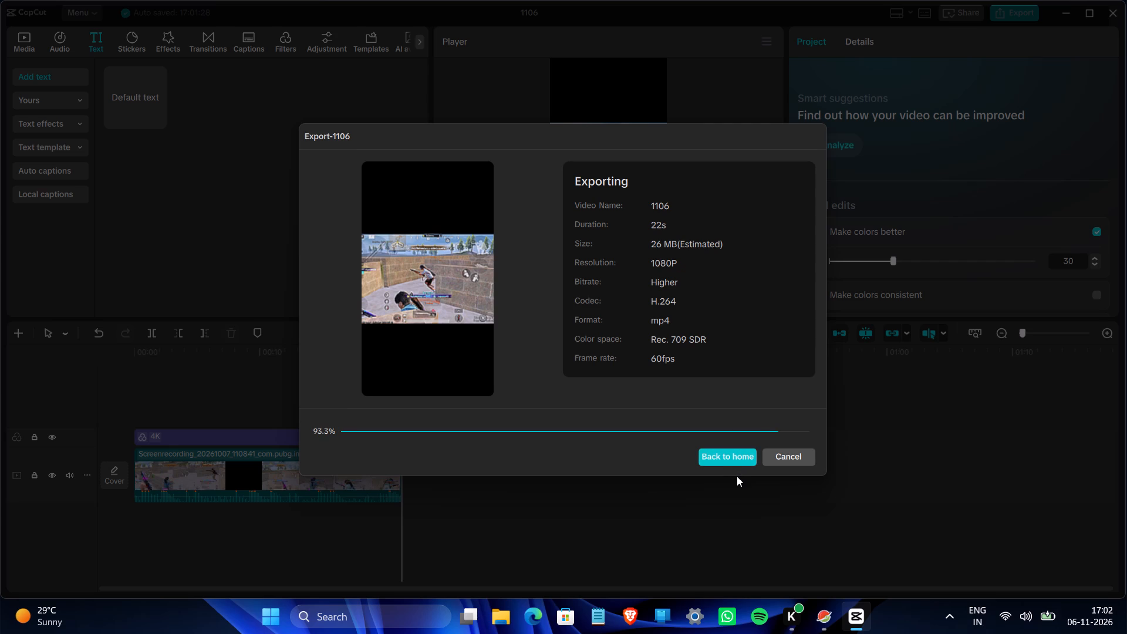
Open the exported video's folder in File Explorer and send the 1106 file to the I2214 device with Blip.
click(355, 516)
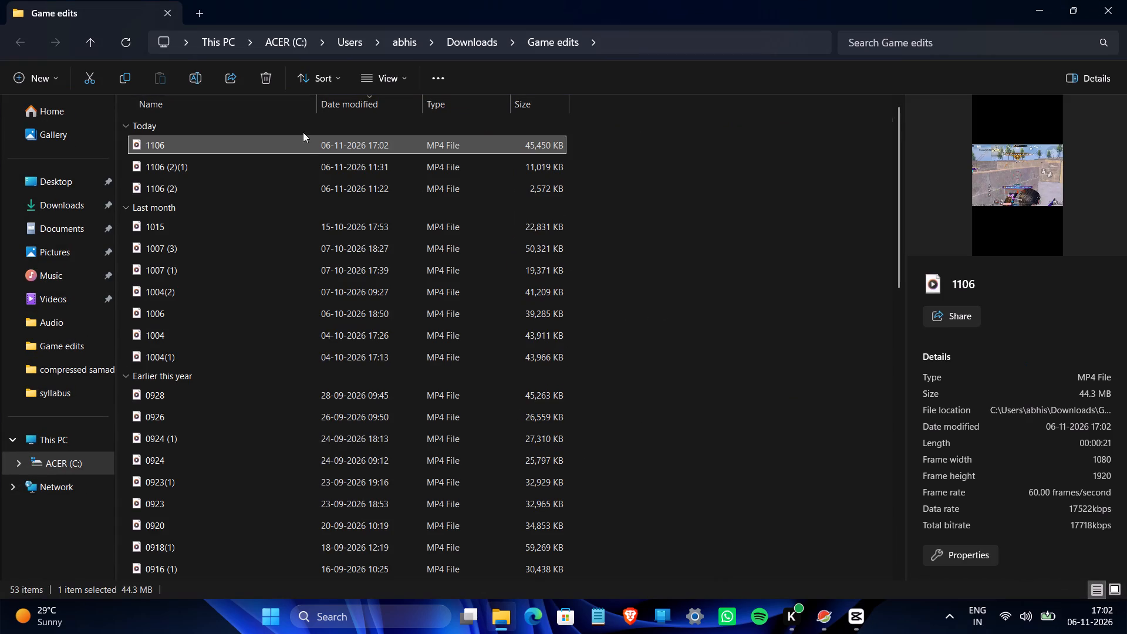
right_click(306, 149)
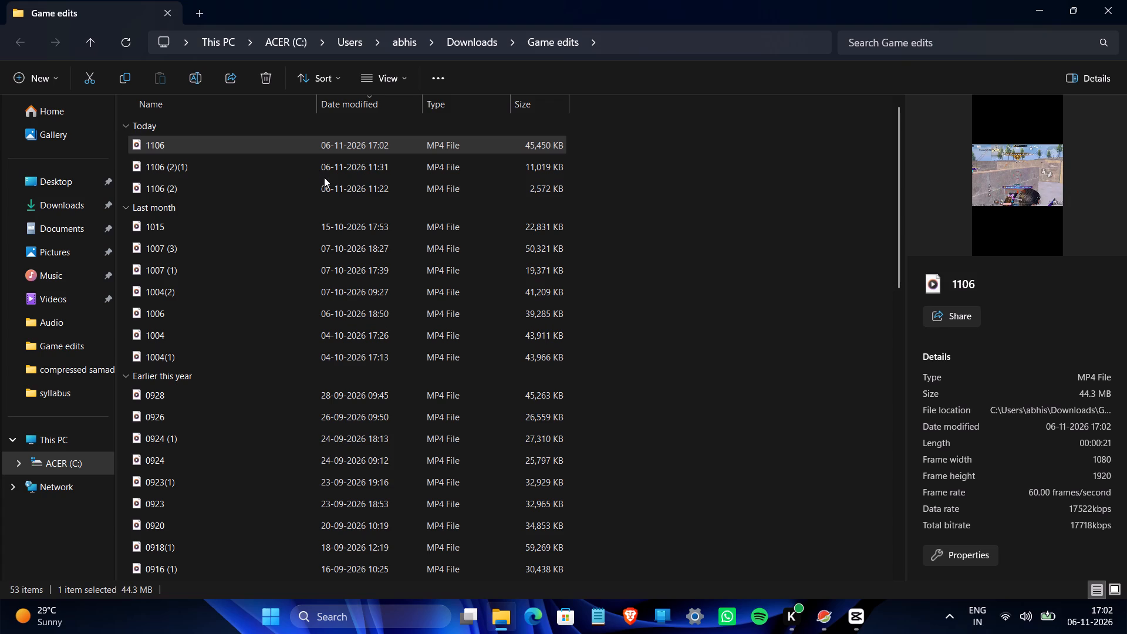
click(418, 404)
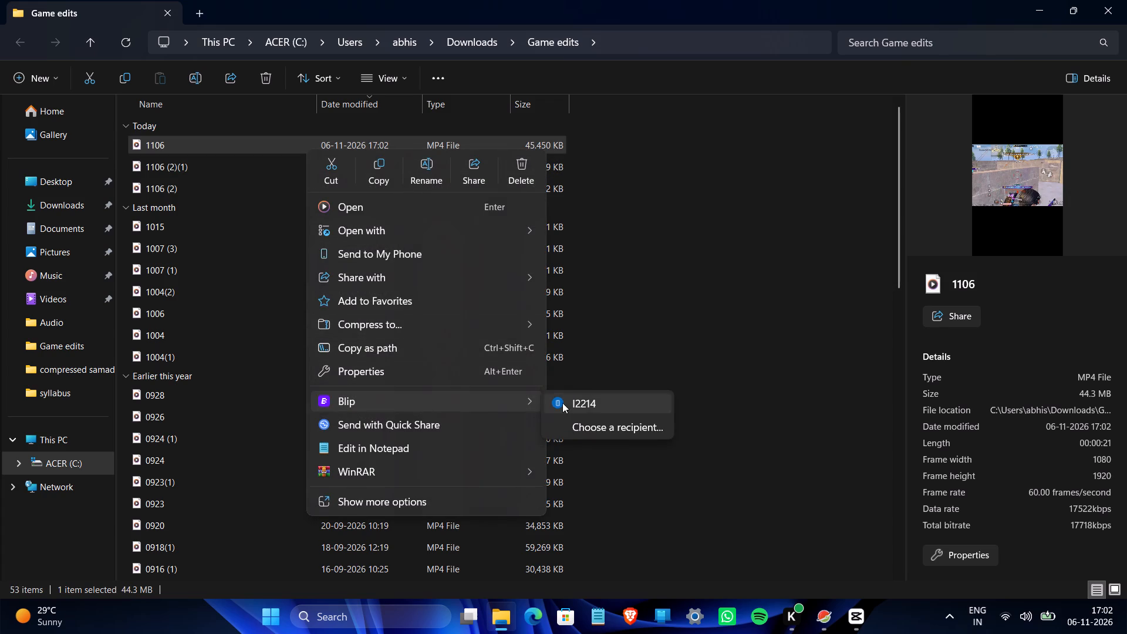
click(600, 395)
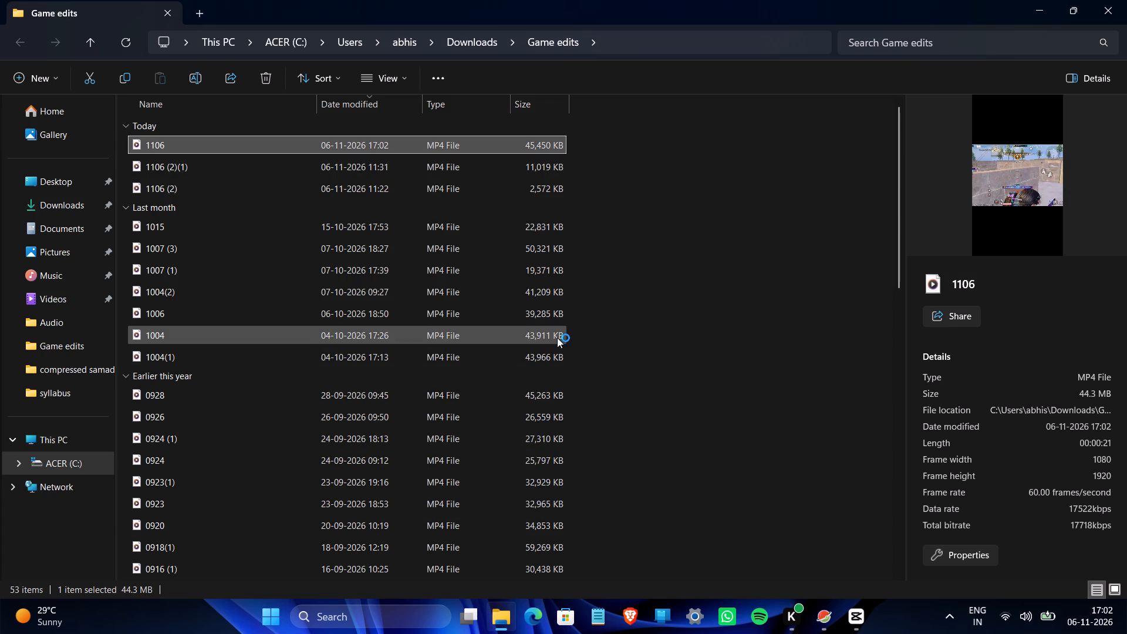